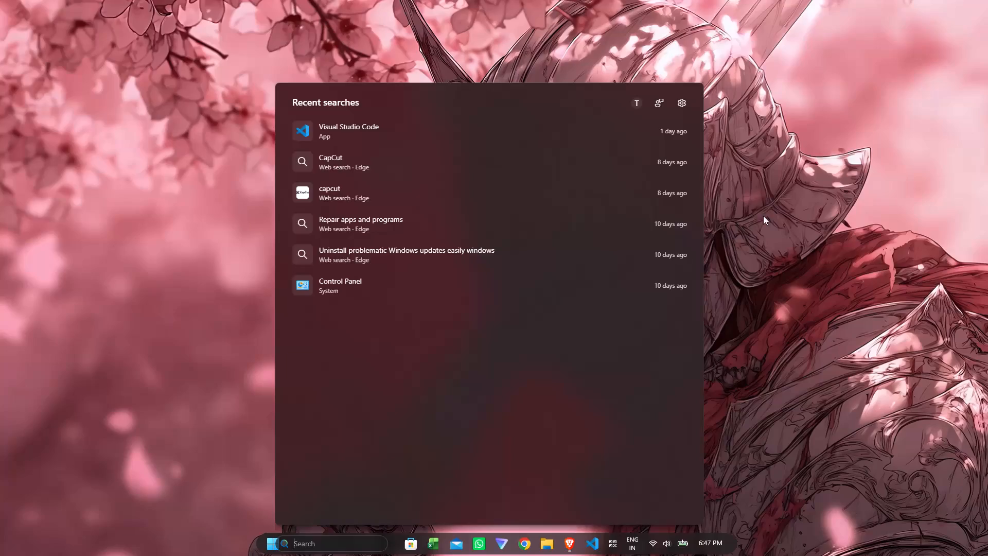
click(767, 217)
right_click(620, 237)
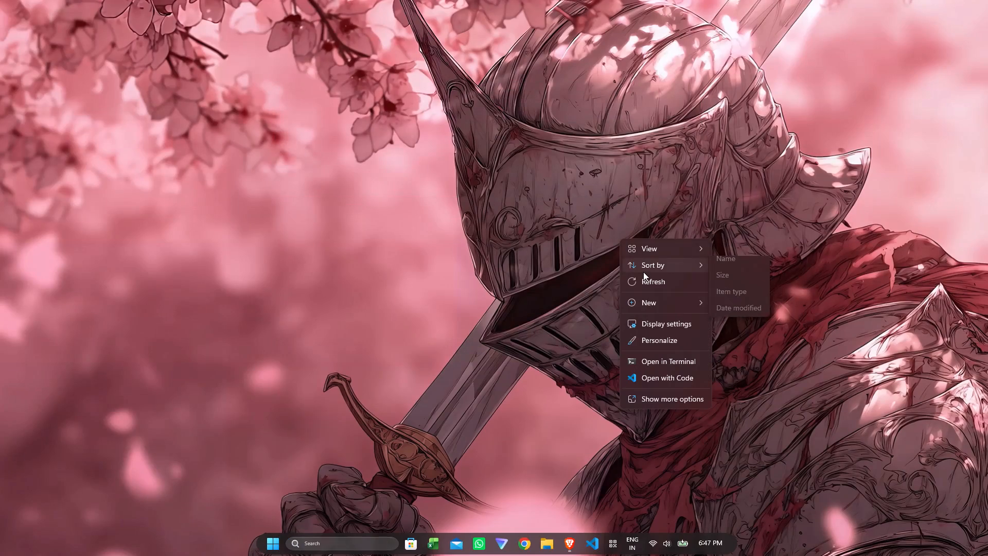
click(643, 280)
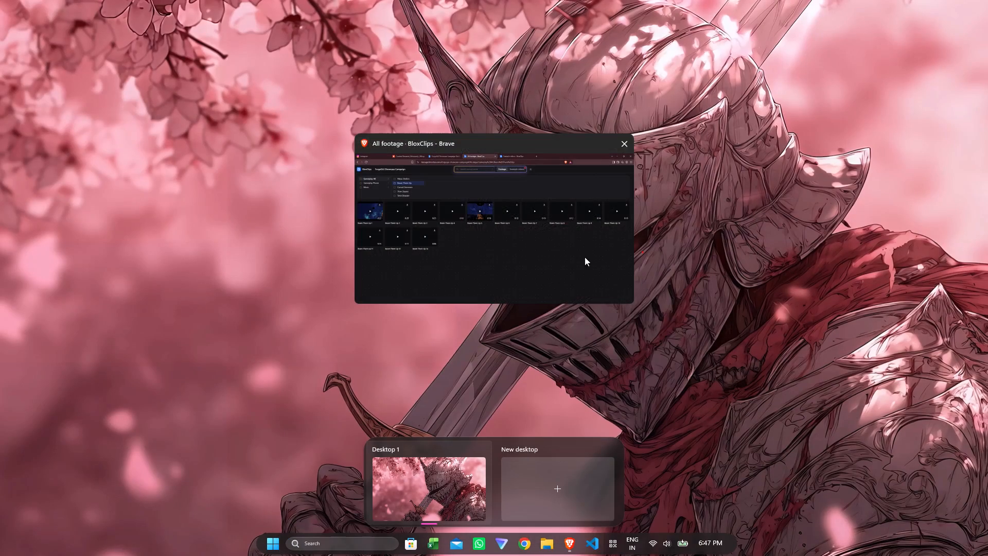
In the BloxClips browser window, preview the Beam Them Up 2 and Beam Them Up 7 clips, skipping ahead through clip 2.
click(498, 228)
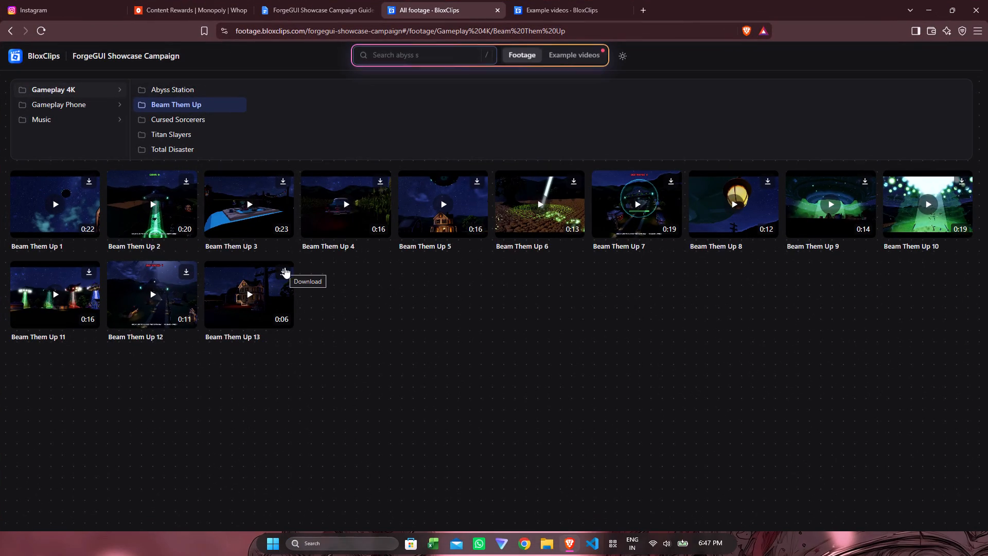
click(155, 206)
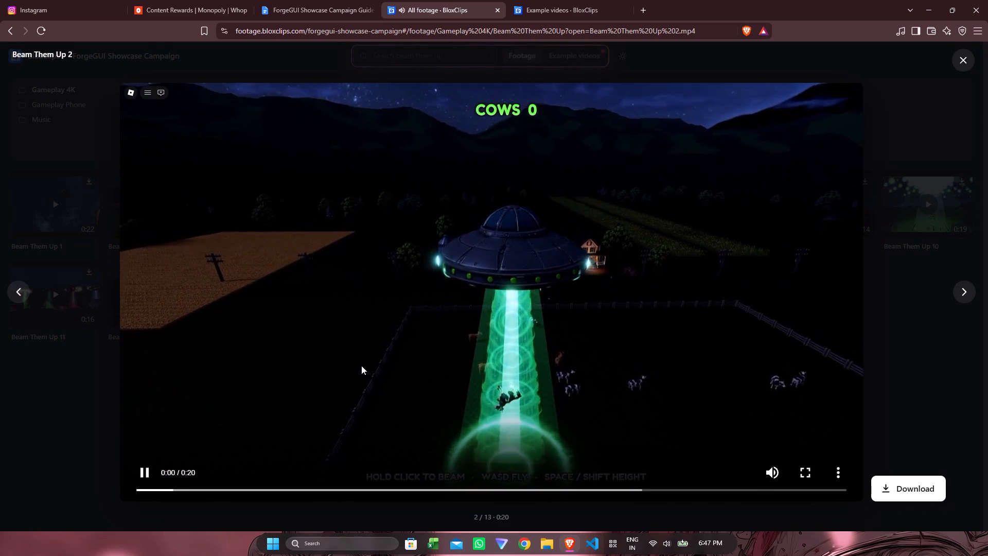
click(320, 485)
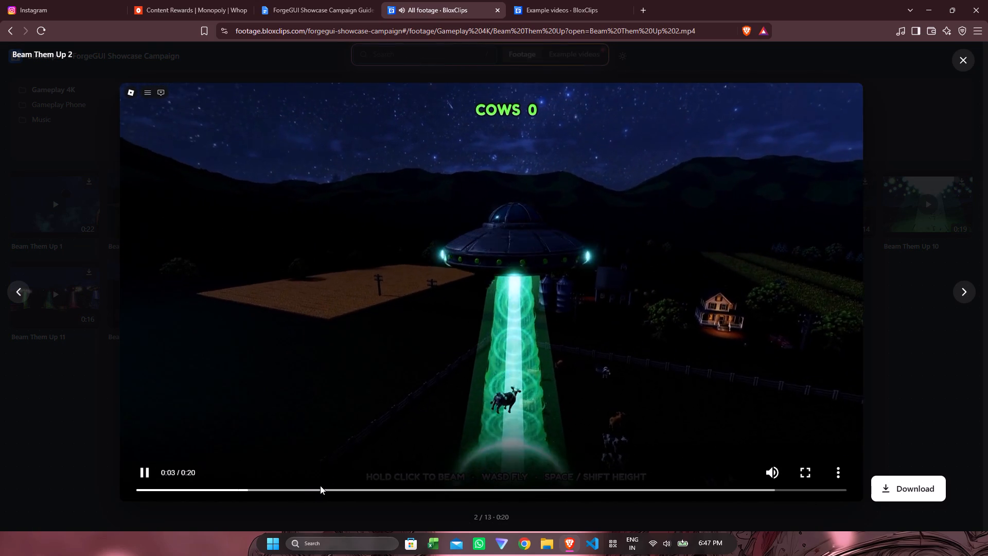
click(461, 489)
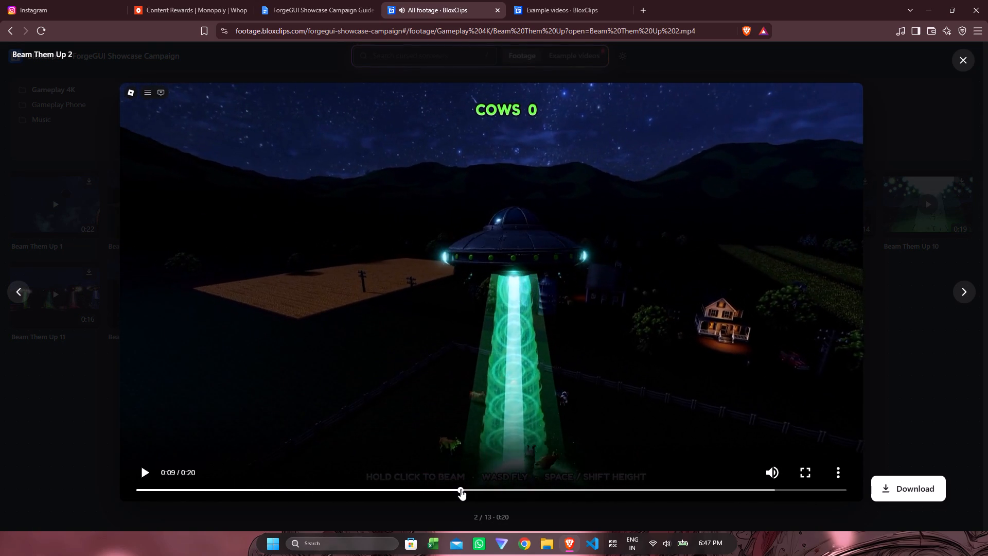
click(573, 489)
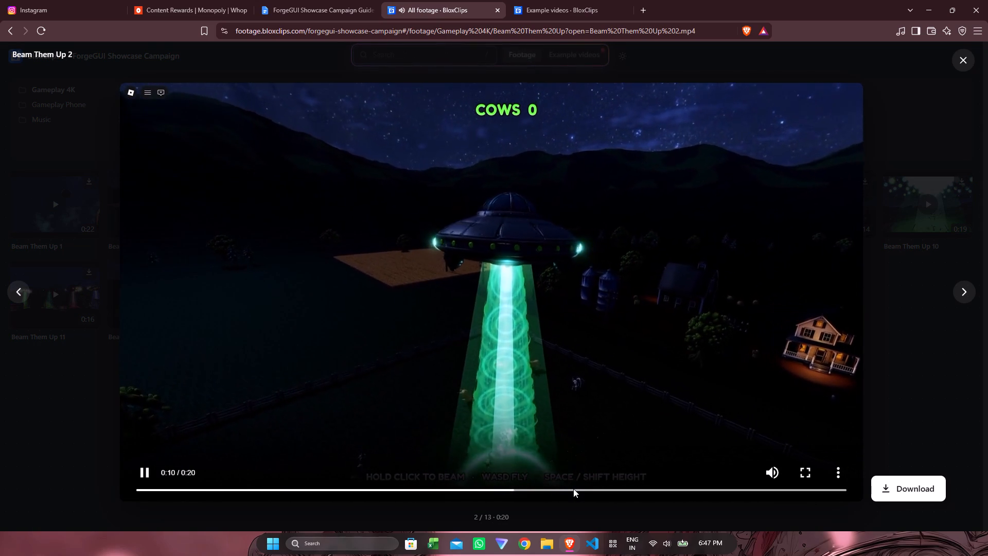
click(573, 489)
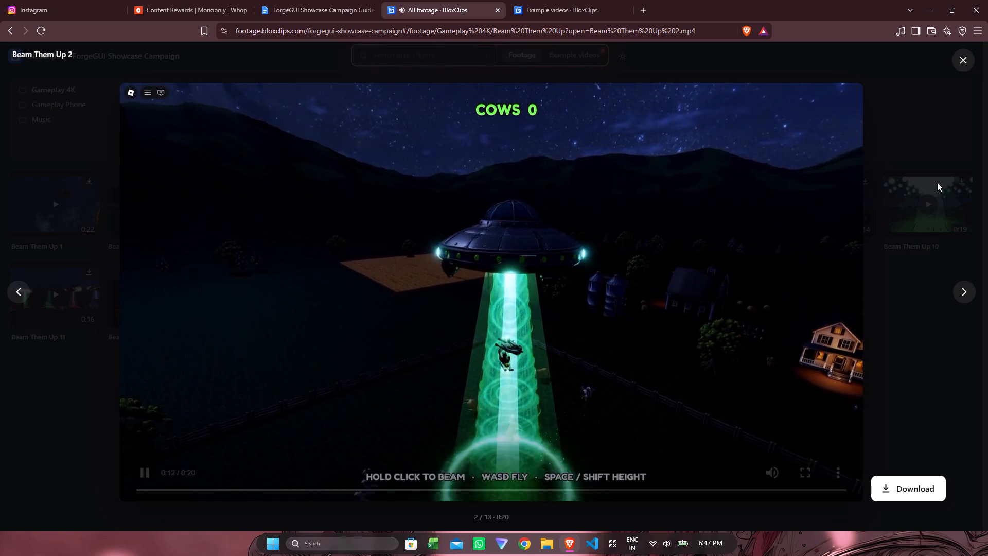
click(937, 182)
click(641, 203)
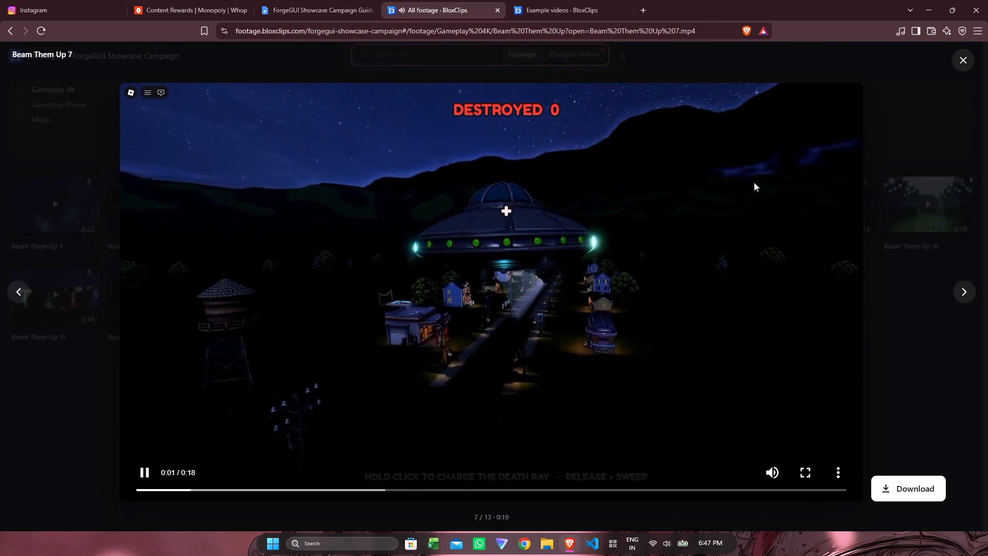
click(918, 135)
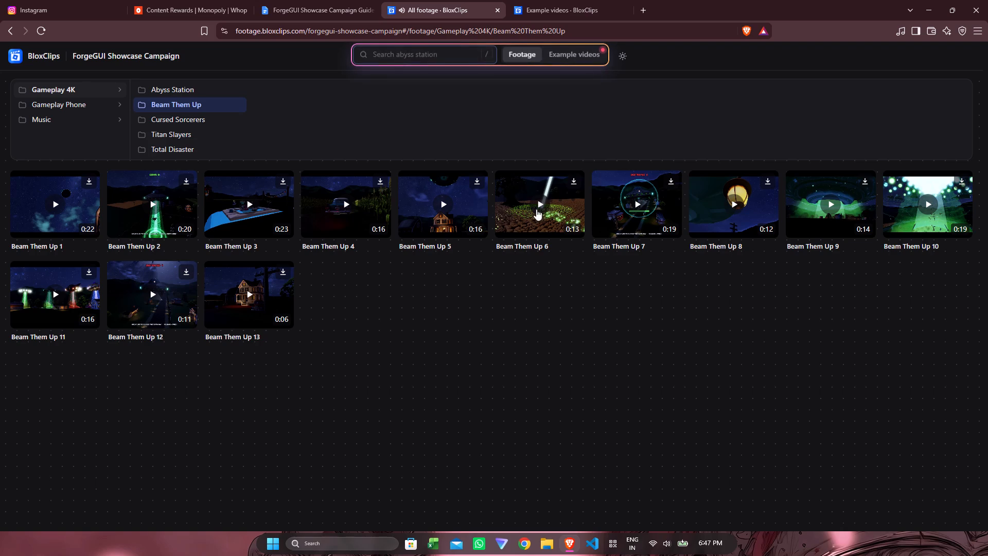
Preview the Beam Them Up 6, 9, 13, 12 and 11 clips one after another, closing each preview.
click(541, 203)
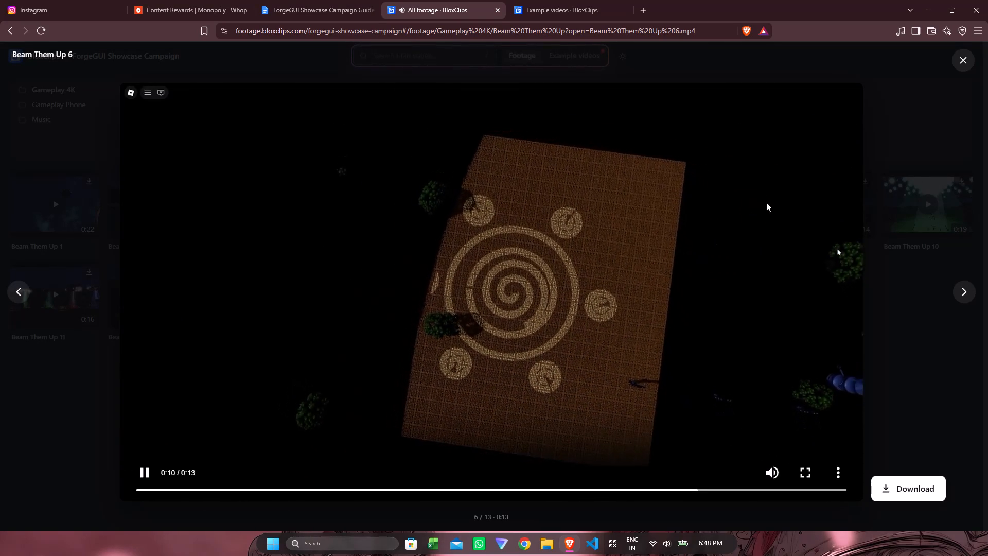
click(912, 162)
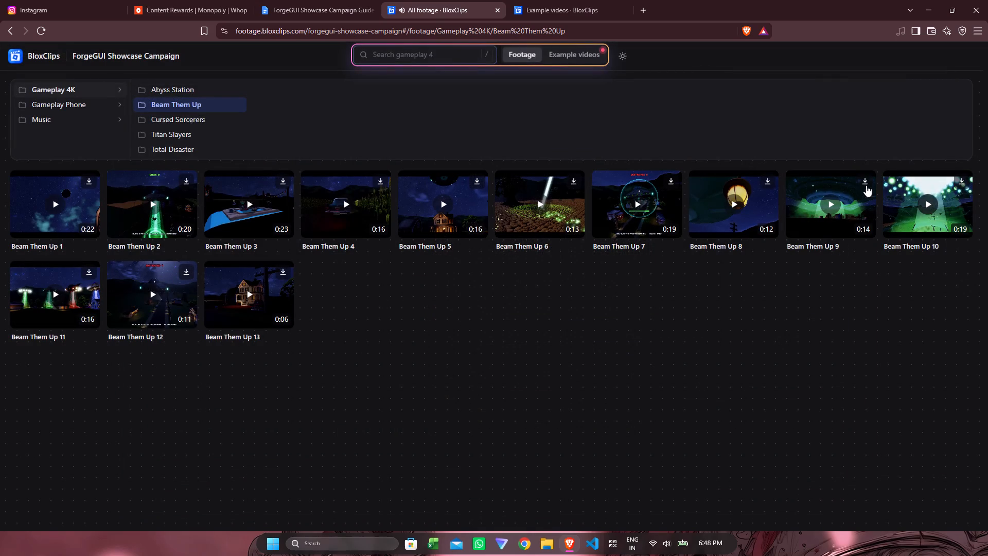
click(833, 202)
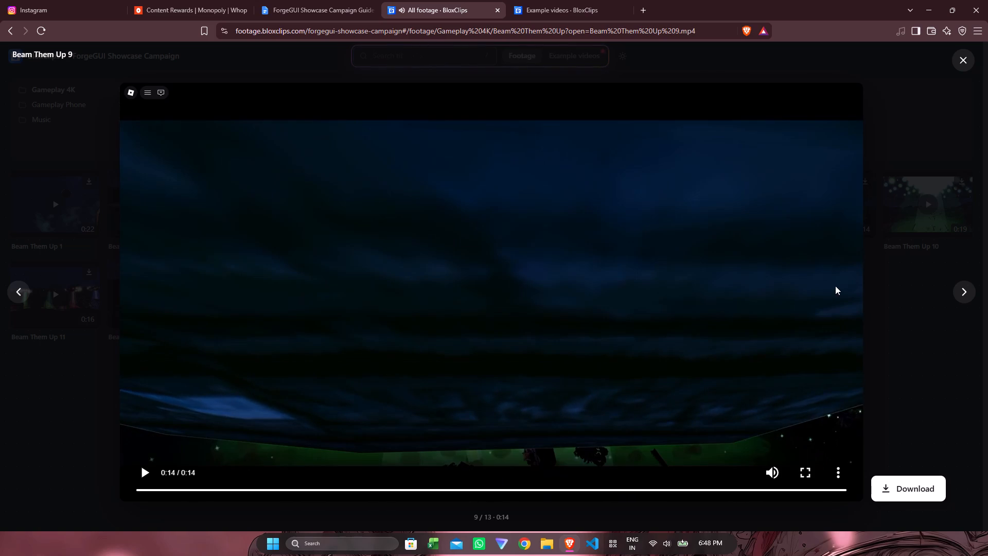
click(897, 265)
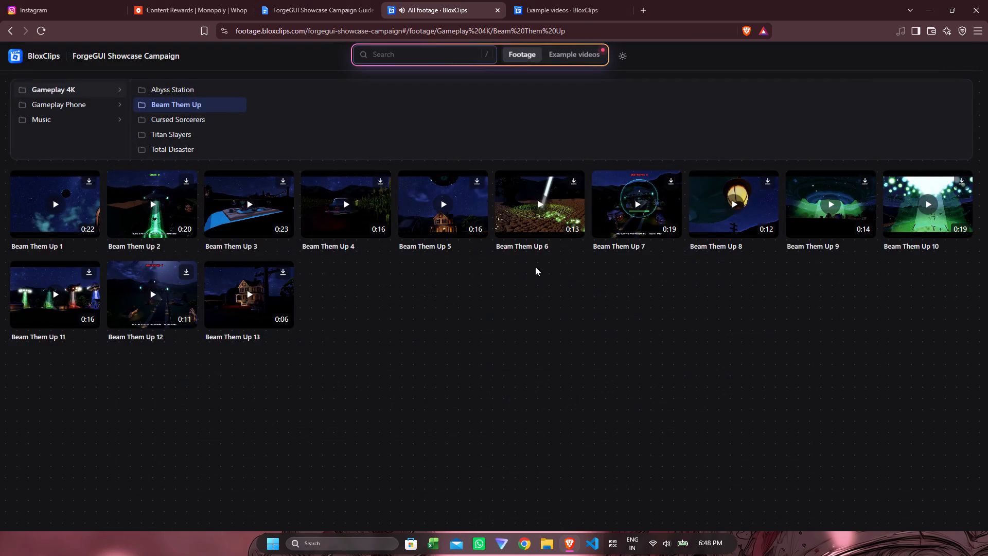
click(250, 293)
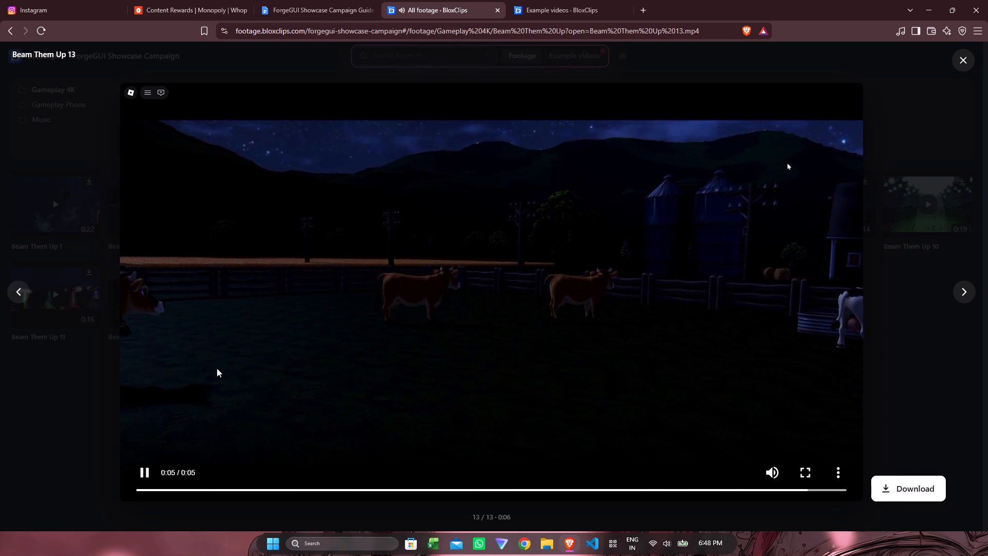
click(65, 344)
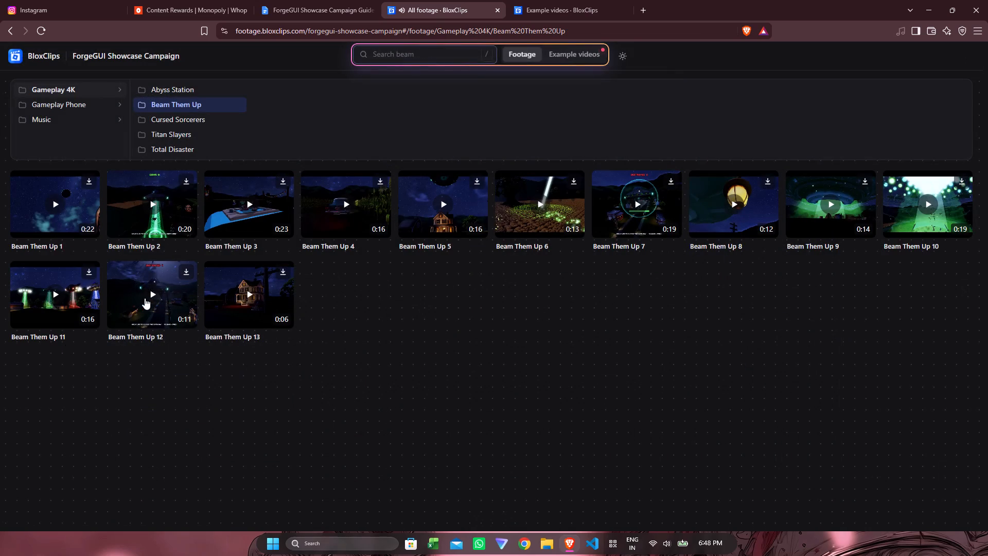
click(145, 298)
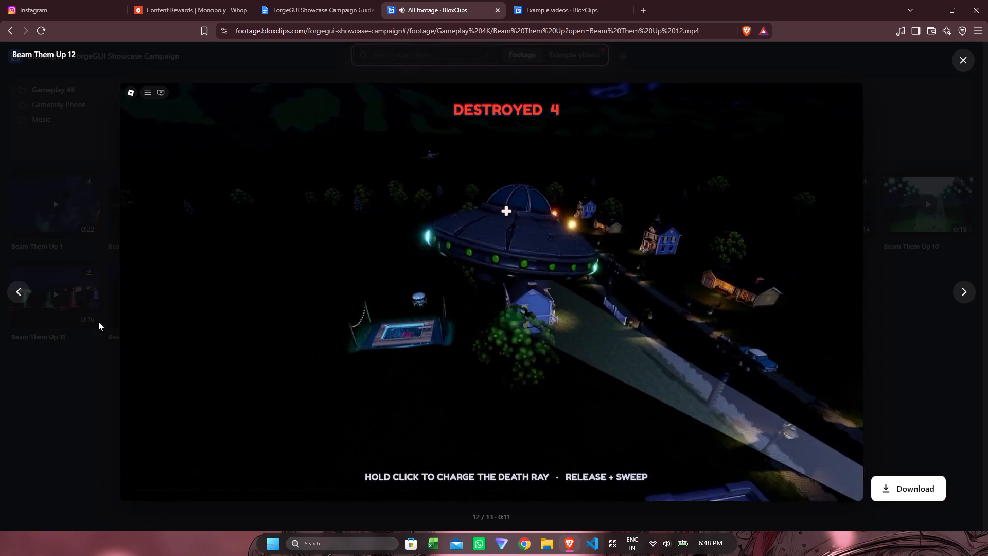
click(98, 322)
click(59, 293)
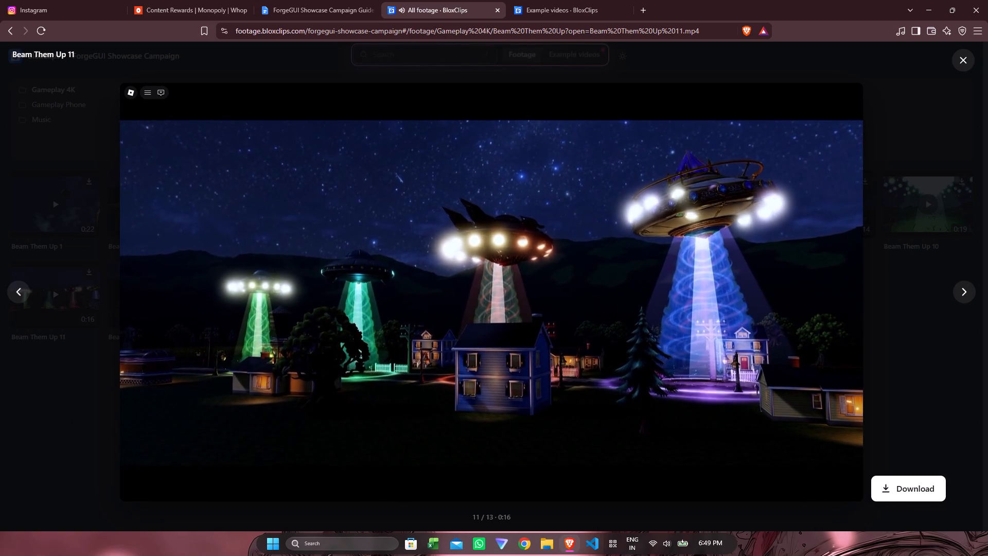
click(99, 373)
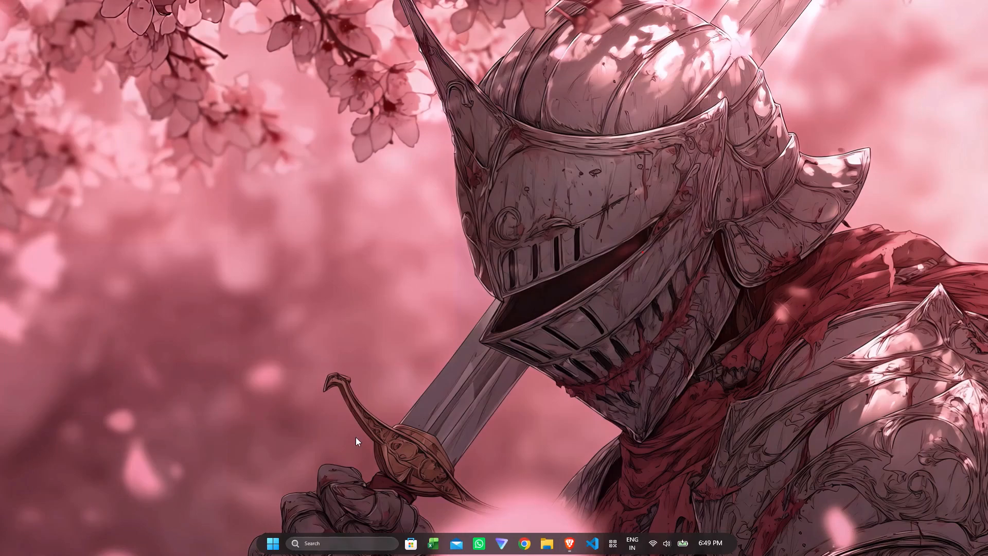
In File Explorer, delete the ch-10 thermal properties of matter PDF and the three MP4 videos under Last week from Downloads.
click(543, 545)
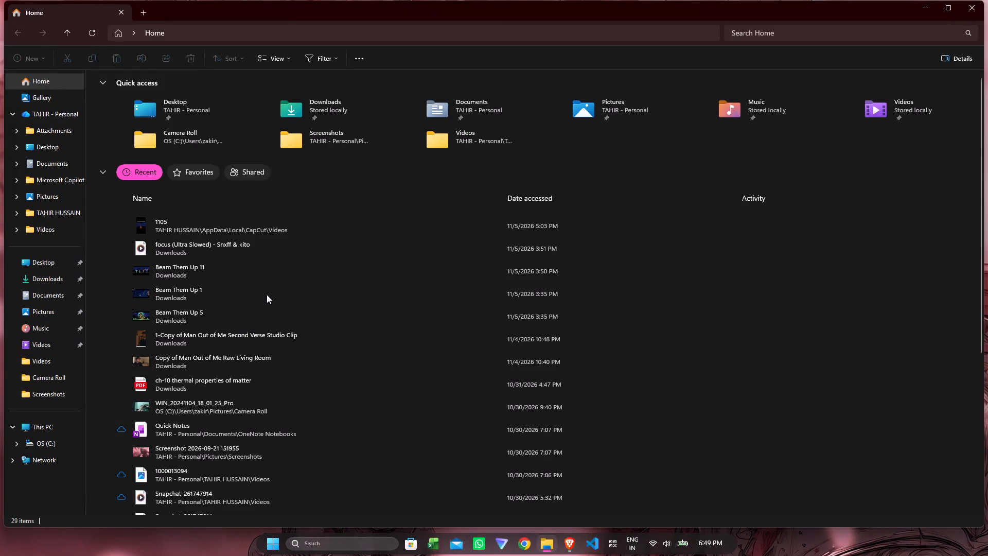
scroll(267, 294, down, 4)
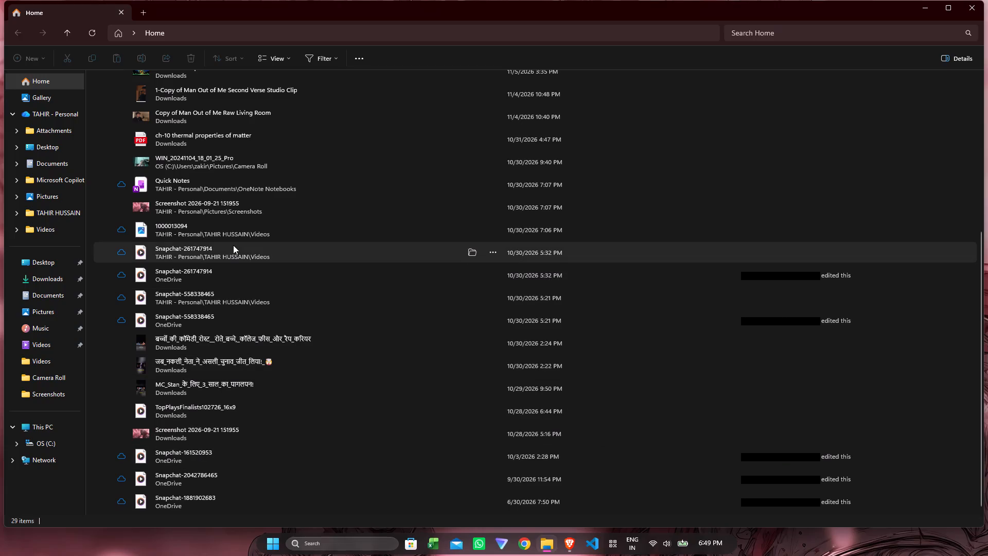
click(38, 277)
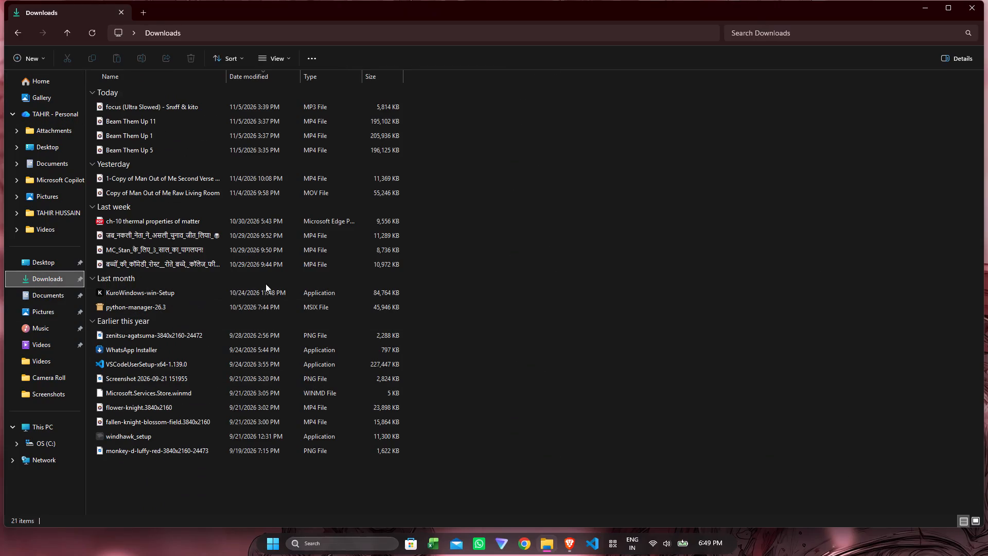
drag(423, 265, 366, 246)
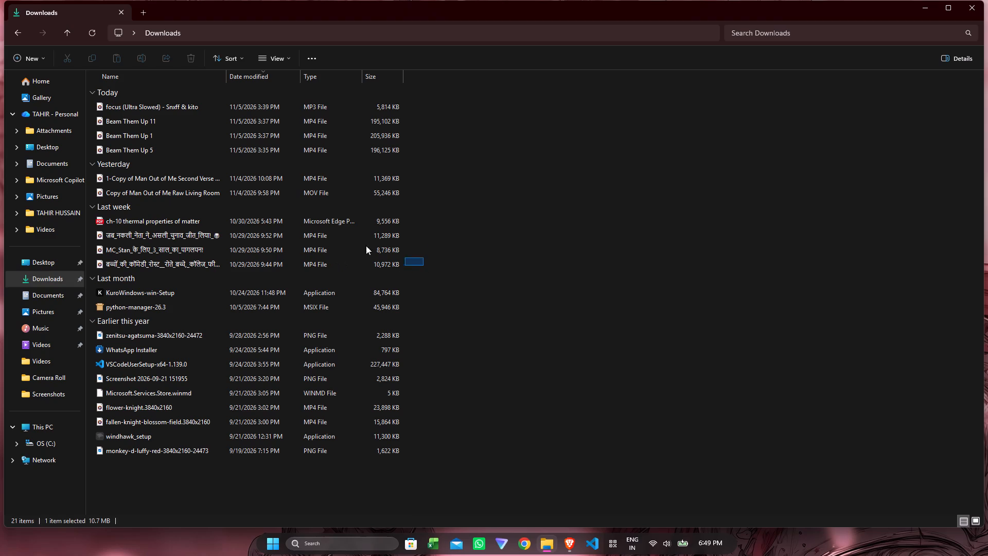
drag(366, 246, 284, 232)
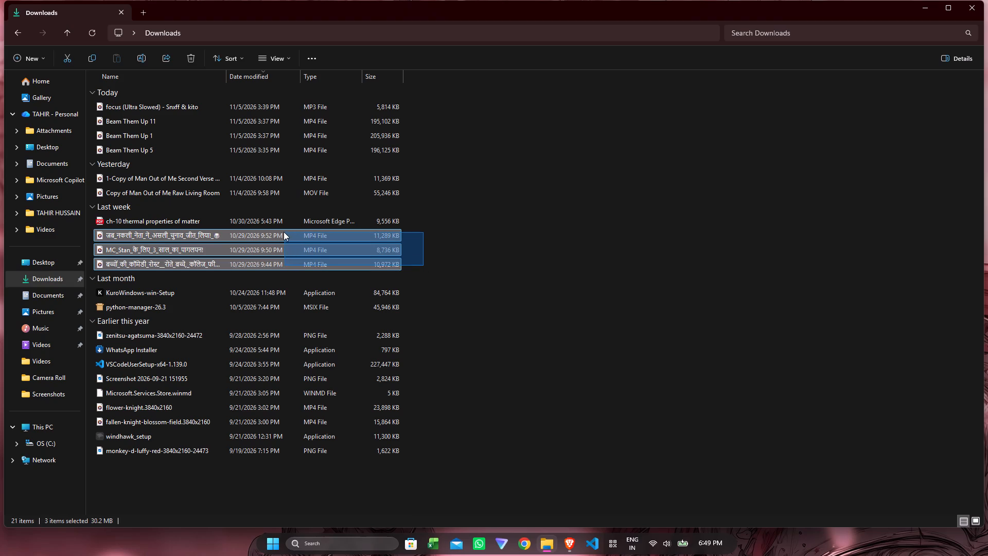
drag(284, 232, 257, 215)
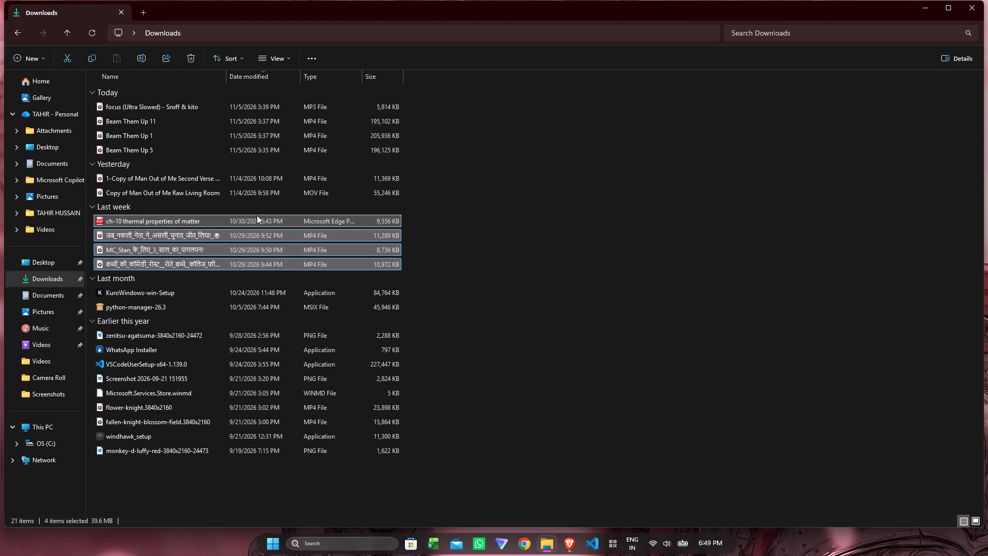
click(190, 64)
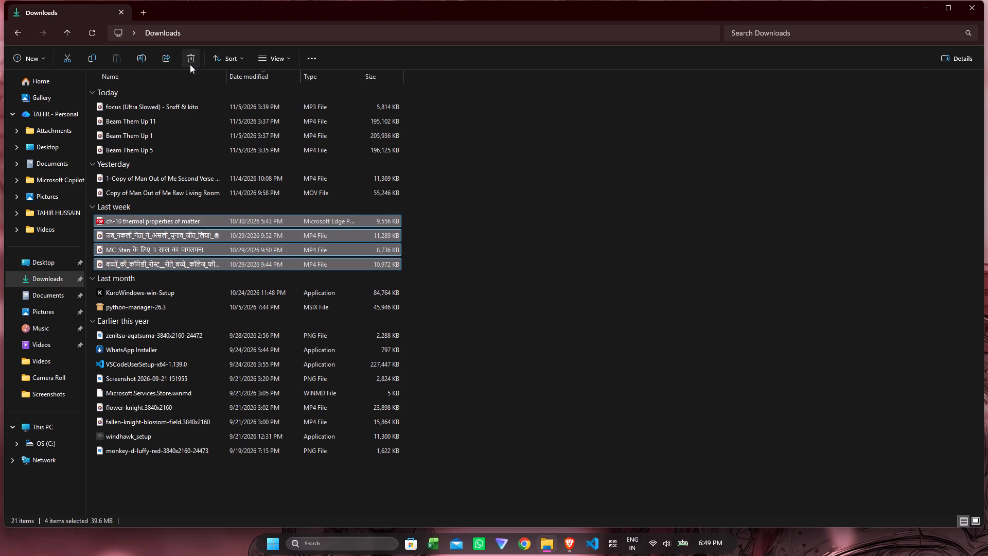
Delete the two Man Out of Me video files listed under Yesterday in Downloads.
drag(425, 196, 310, 179)
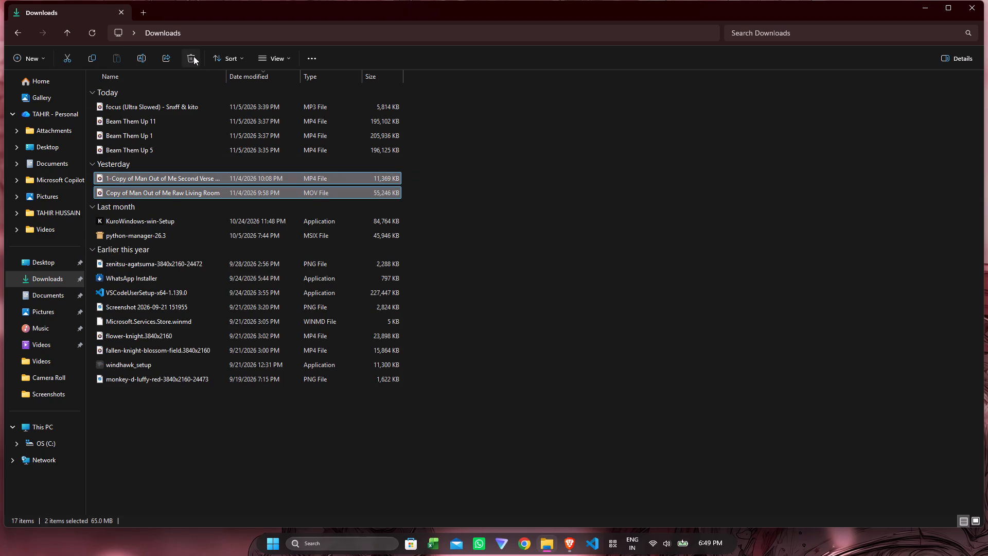
click(193, 56)
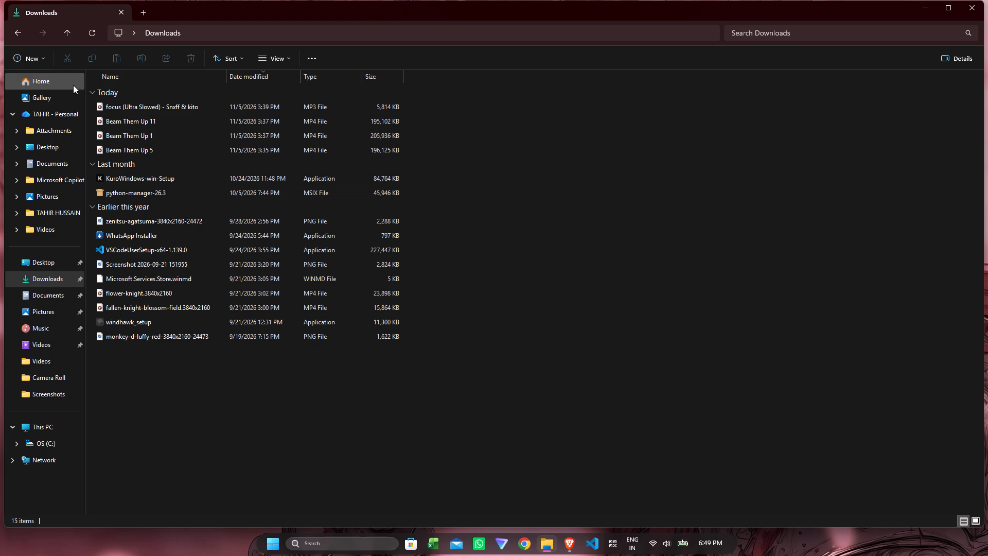
Create a new folder in Downloads, keeping the default name.
click(30, 57)
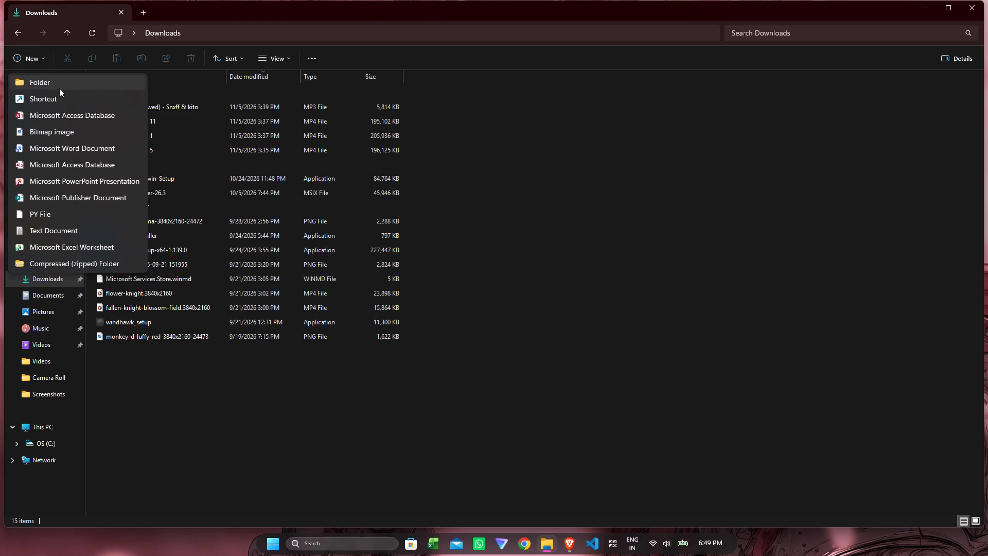
click(60, 88)
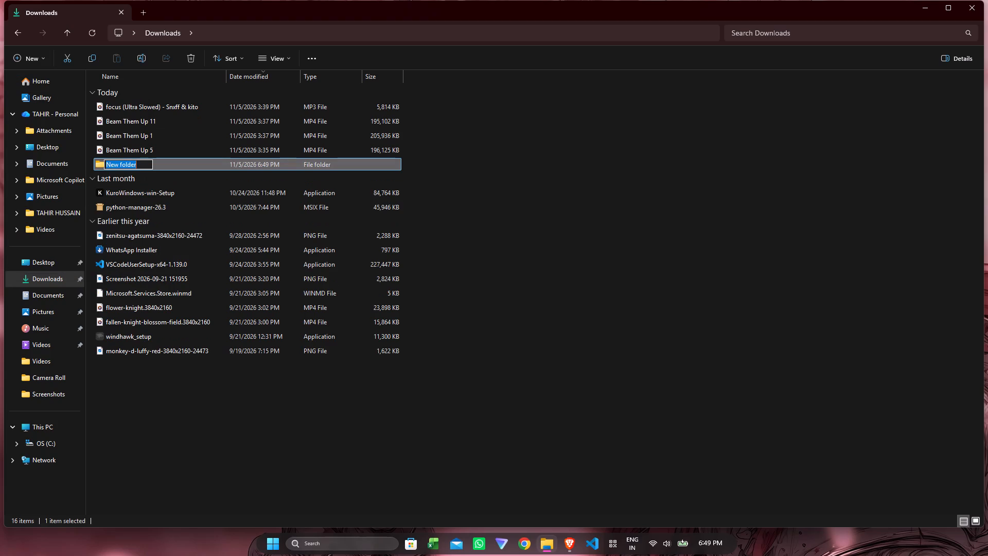
key(BackSpace)
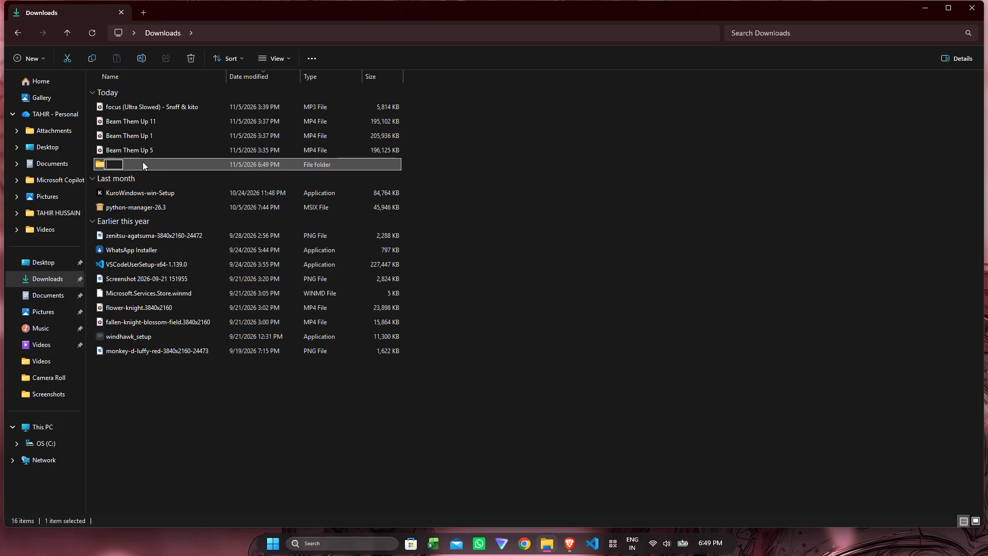
click(143, 162)
key(shift+r)
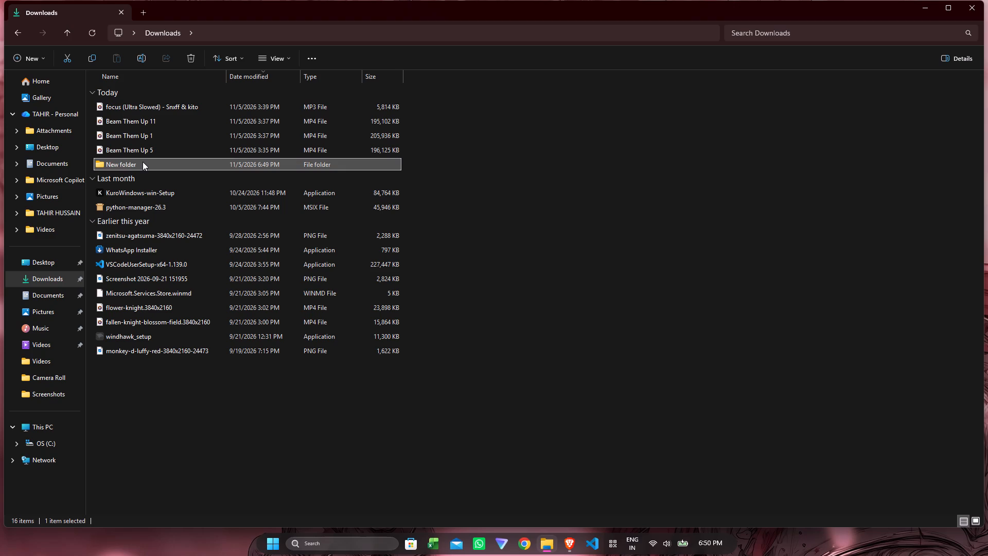
Open the new folder inside Downloads and sort its file list by name, reversing the order once.
double_click(123, 162)
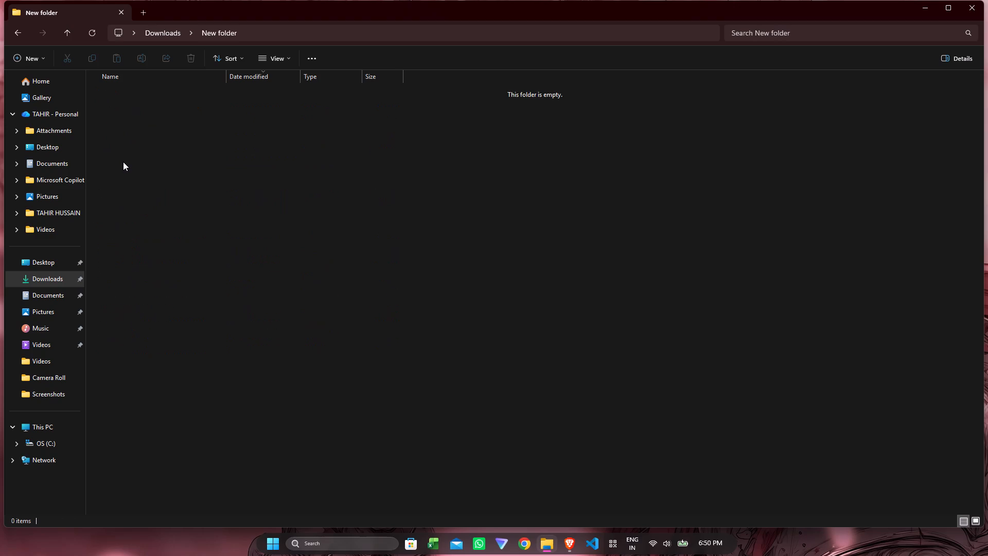
click(111, 75)
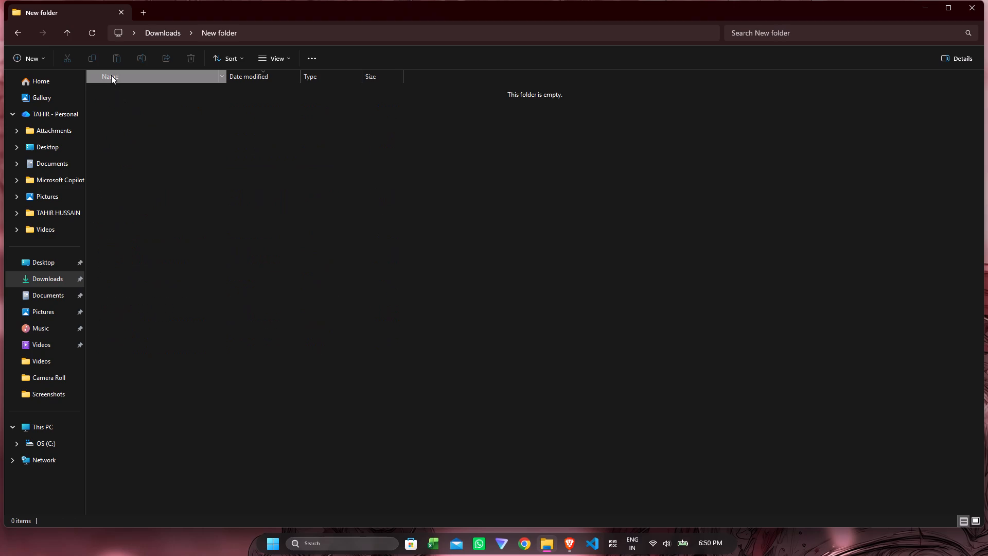
click(139, 76)
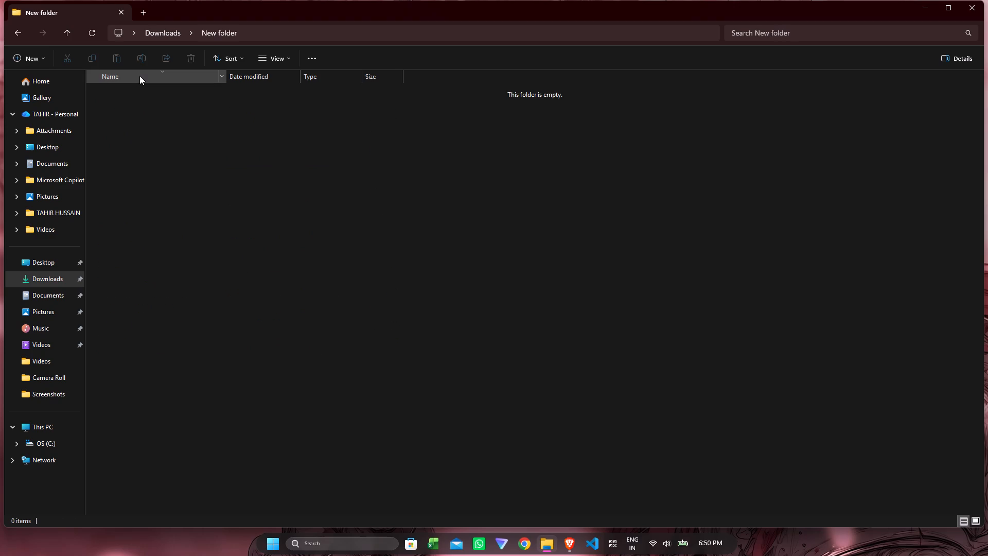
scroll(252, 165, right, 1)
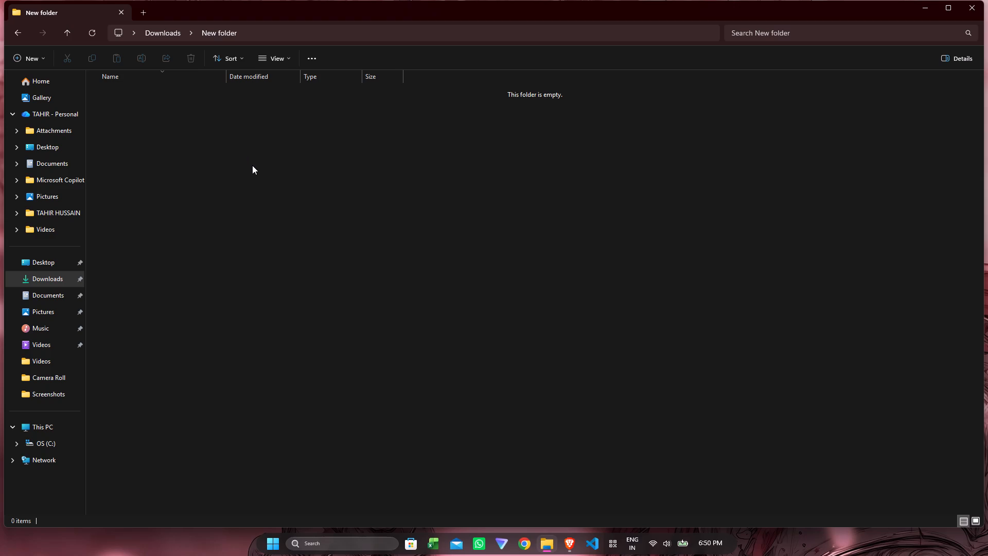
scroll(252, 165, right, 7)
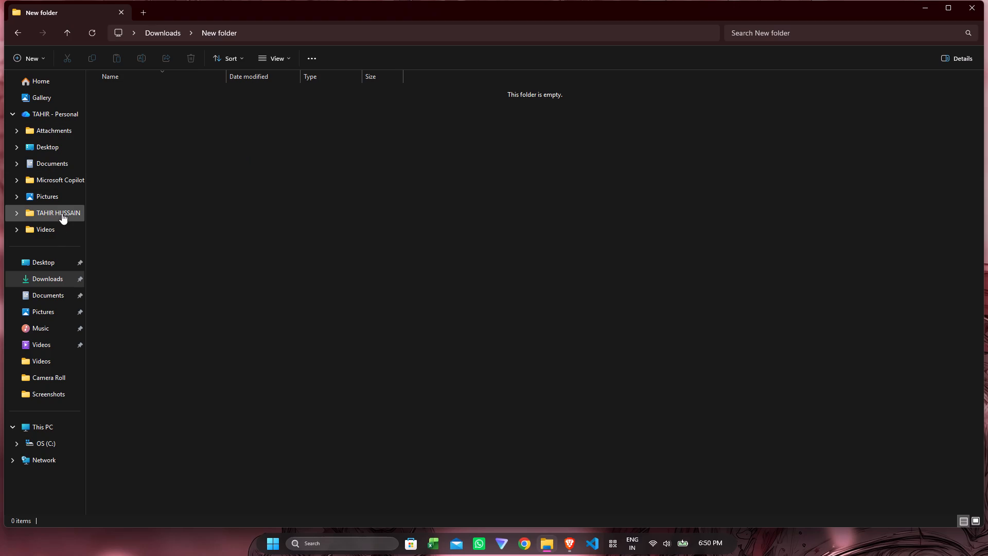
Return to Downloads and rename the new folder to Roblox Clipping.
click(49, 282)
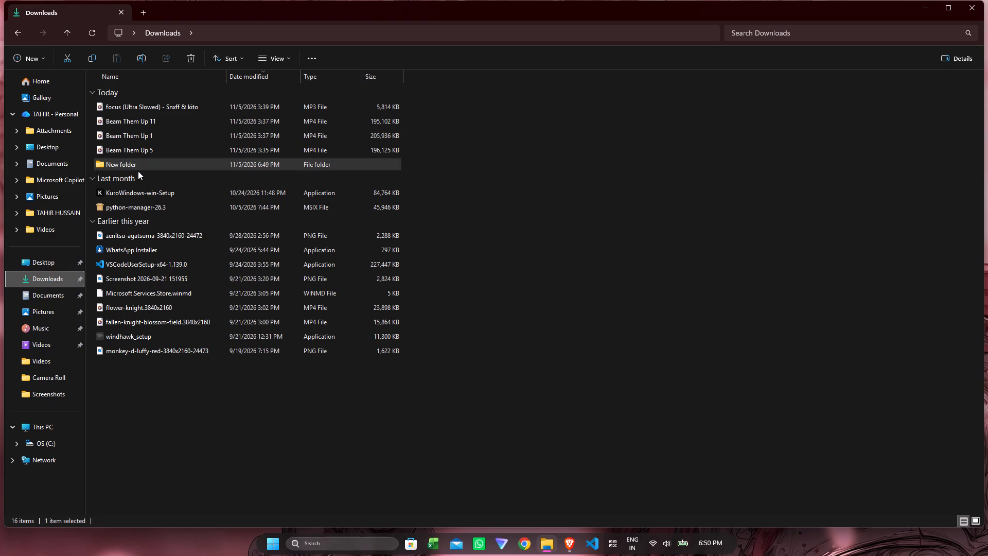
right_click(150, 162)
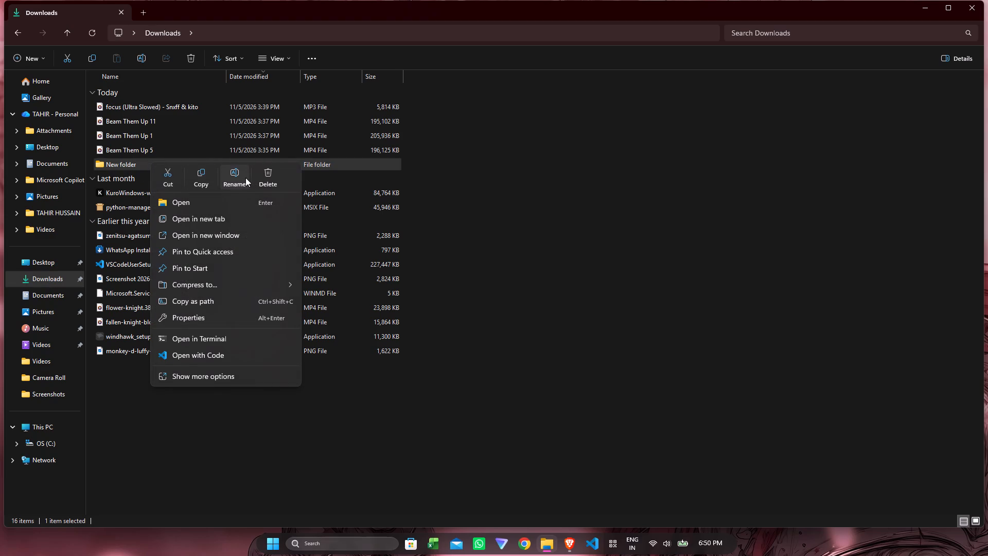
click(245, 178)
key(BackSpace)
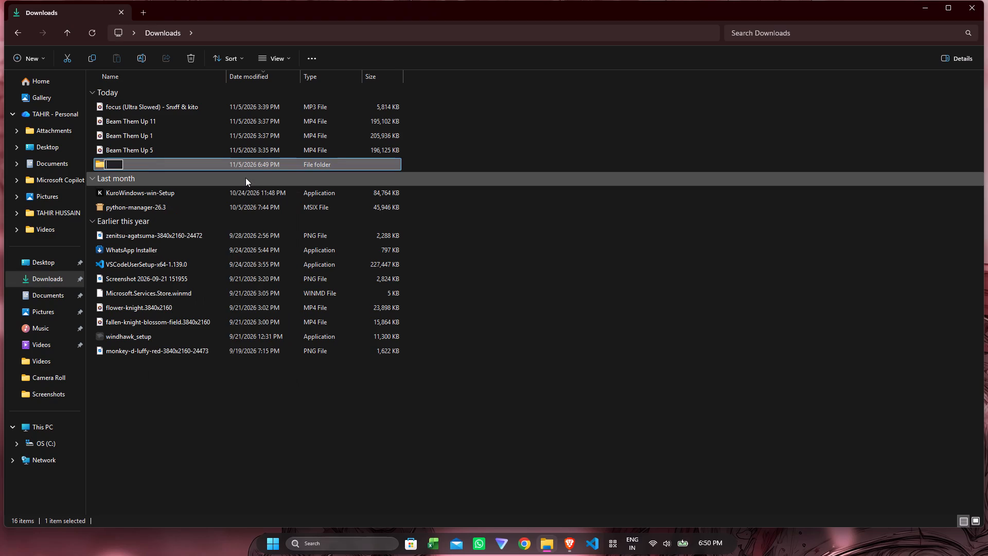
text(ne)
key(BackSpace)
key(BackSpace)
key(BackSpace)
key(shift+r)
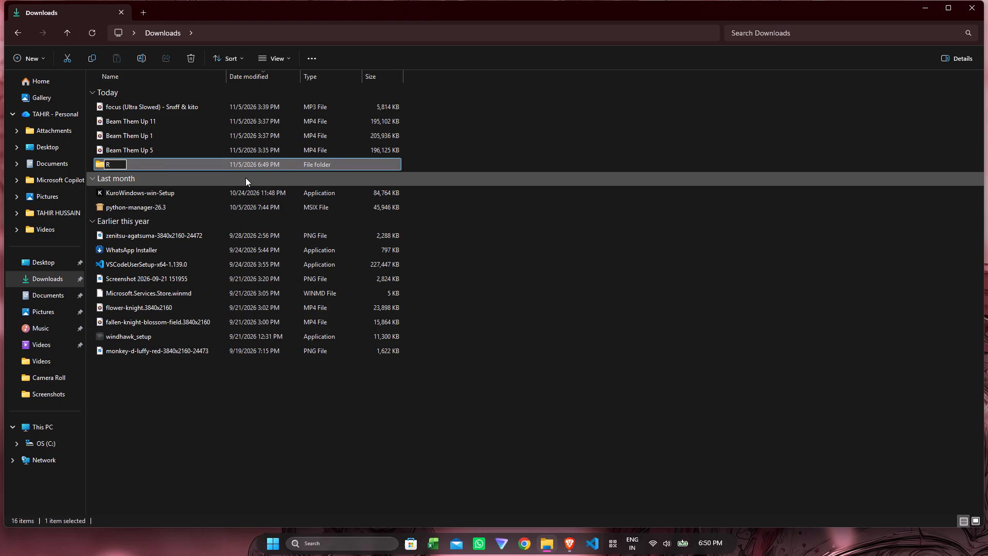
text(oblox)
key(space)
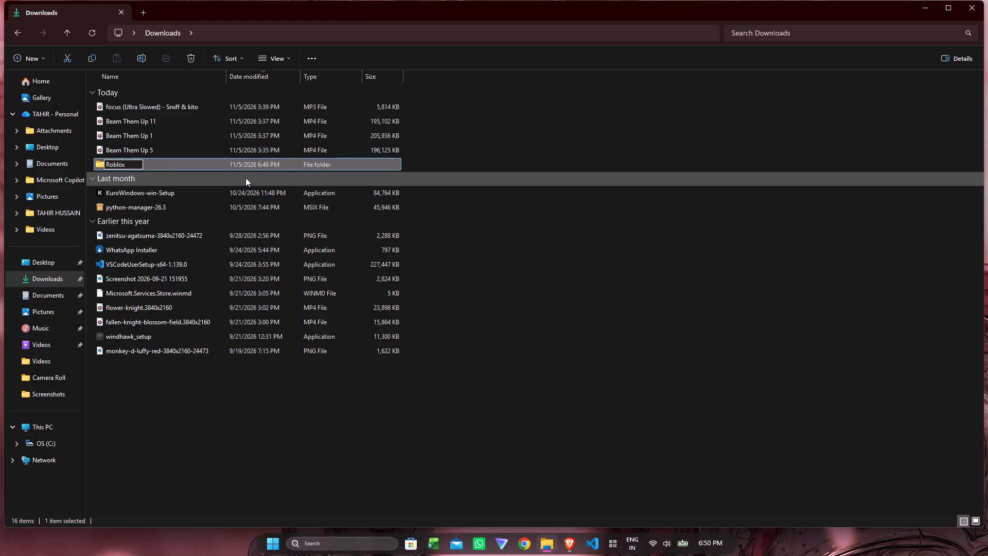
key(shift+c)
text(li)
text(ps)
key(BackSpace)
text(ping)
key(space)
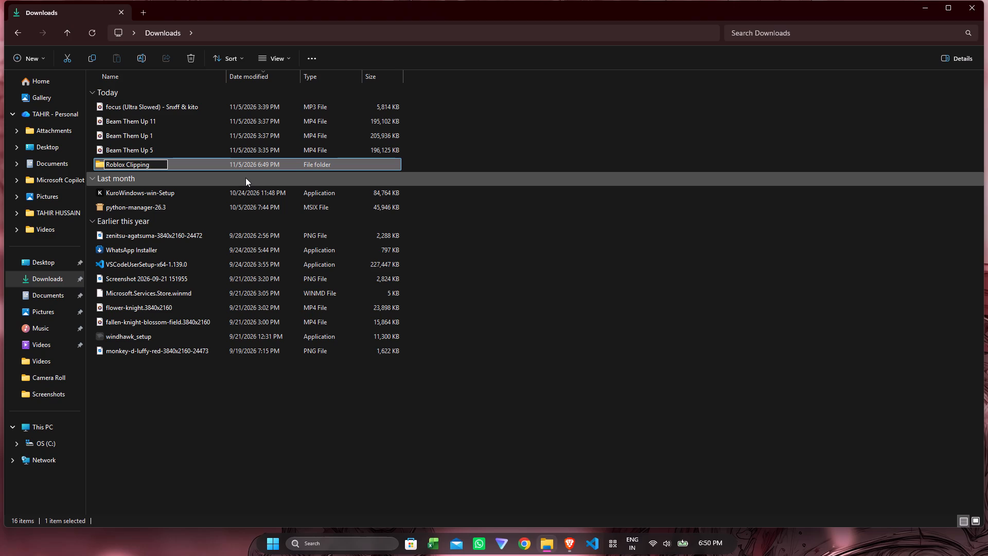
key(Return)
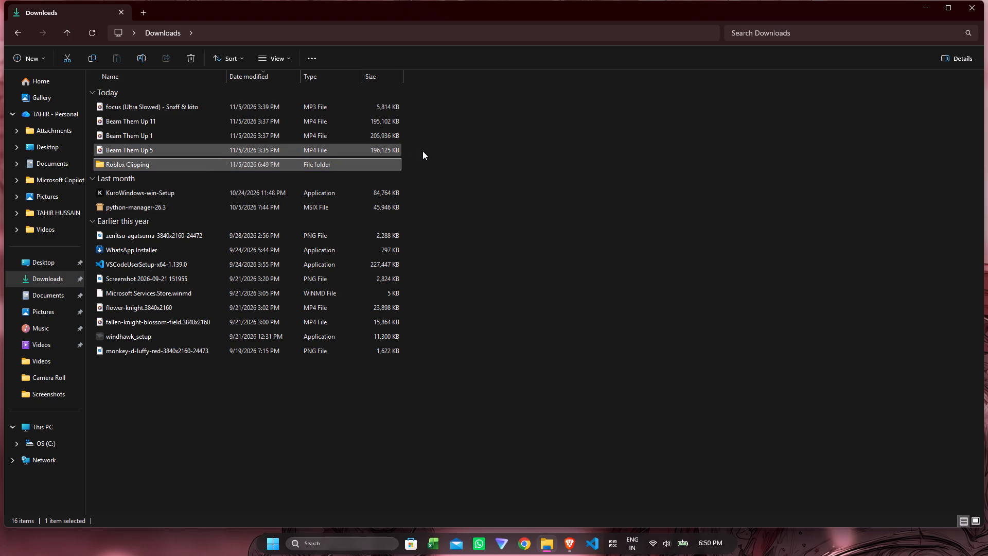
Move the focus (Ultra Slowed) MP3 and the Beam Them Up 11, 1 and 5 videos from Downloads into the Roblox Clipping folder.
drag(426, 151, 298, 106)
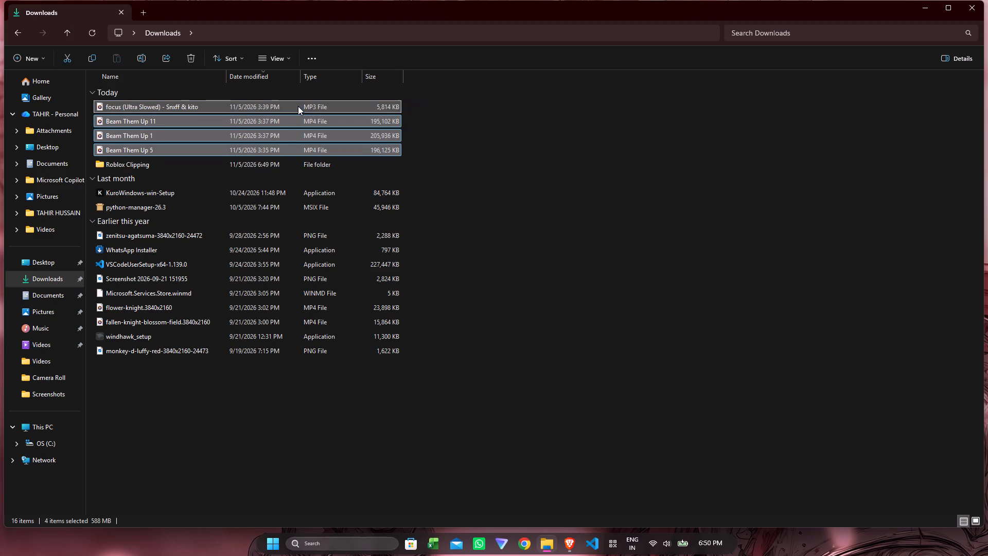
right_click(298, 106)
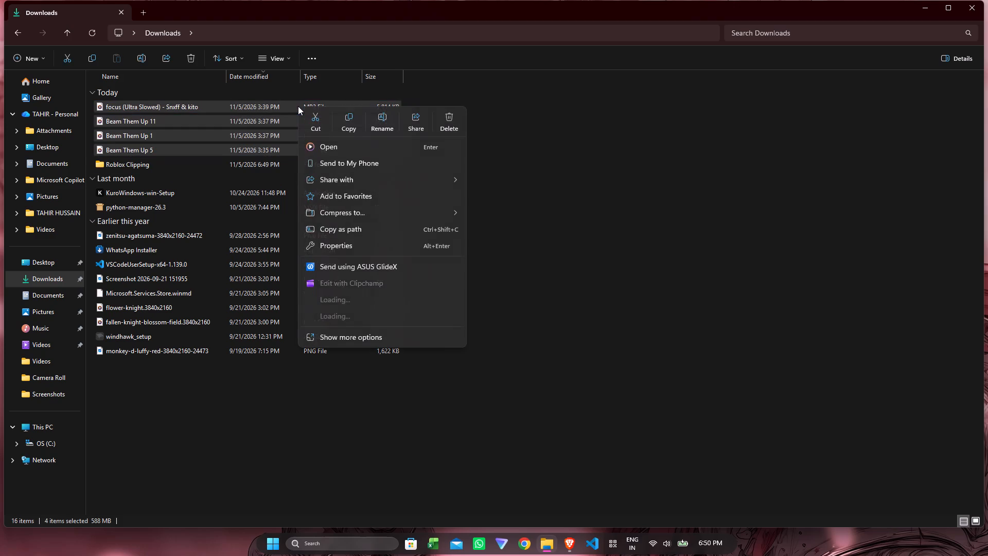
click(313, 120)
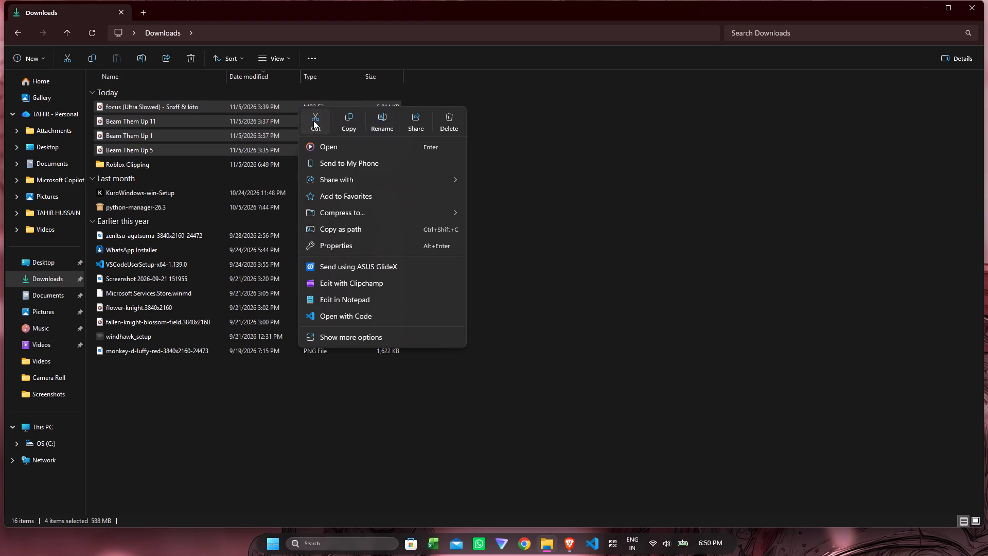
scroll(250, 145, left, 1)
click(227, 162)
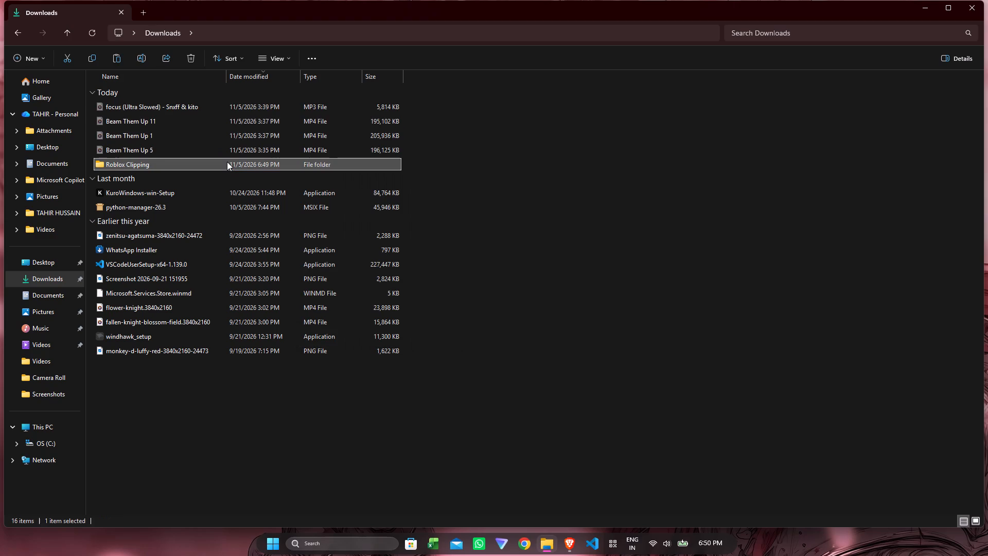
double_click(227, 162)
right_click(227, 162)
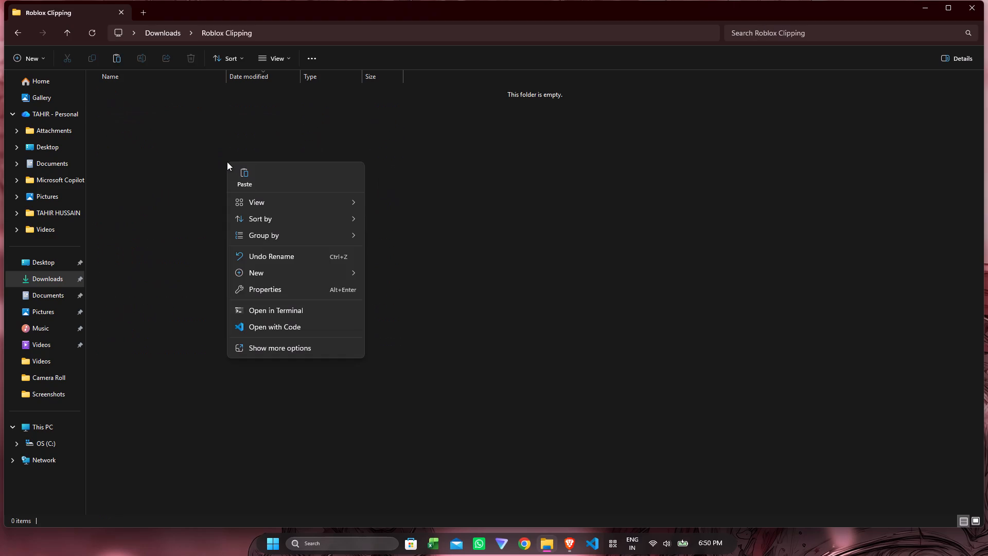
click(244, 174)
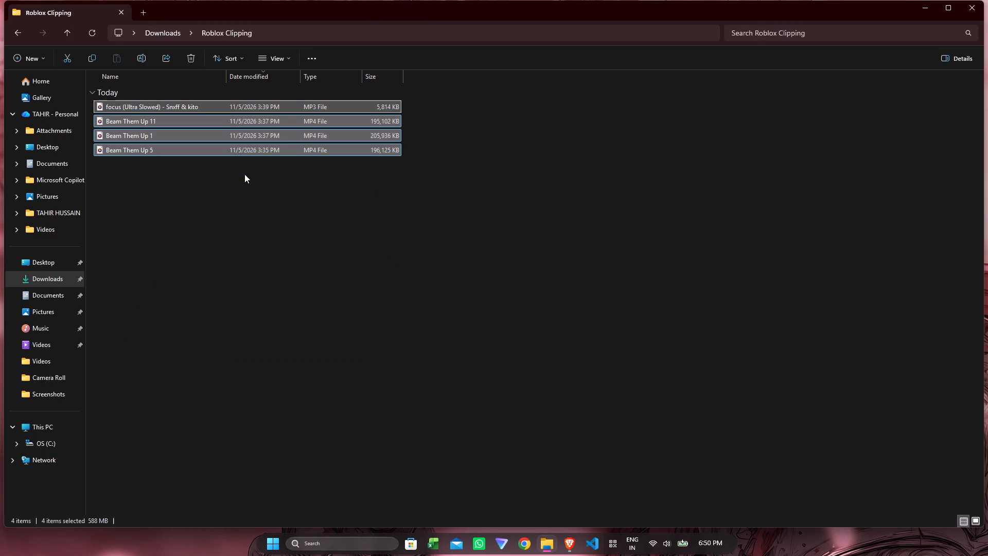
scroll(244, 174, right, 10)
Go back to Downloads, select the Roblox Clipping folder, and close the File Explorer window.
click(18, 32)
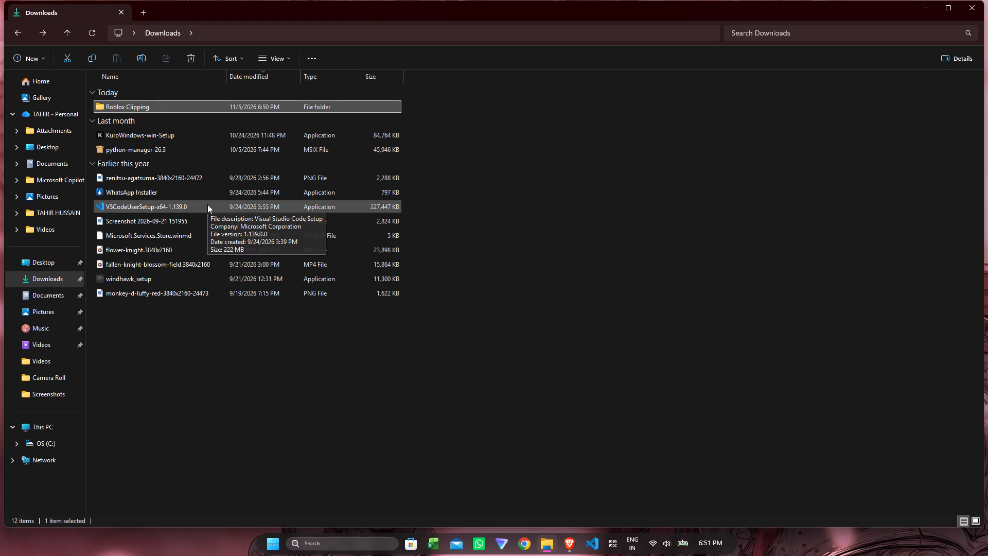
click(185, 109)
double_click(331, 4)
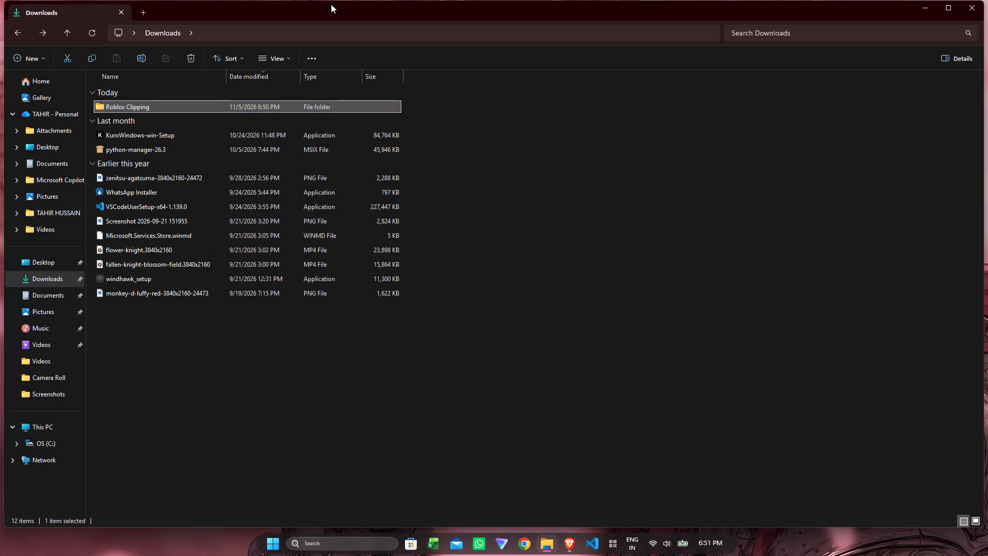
click(987, 0)
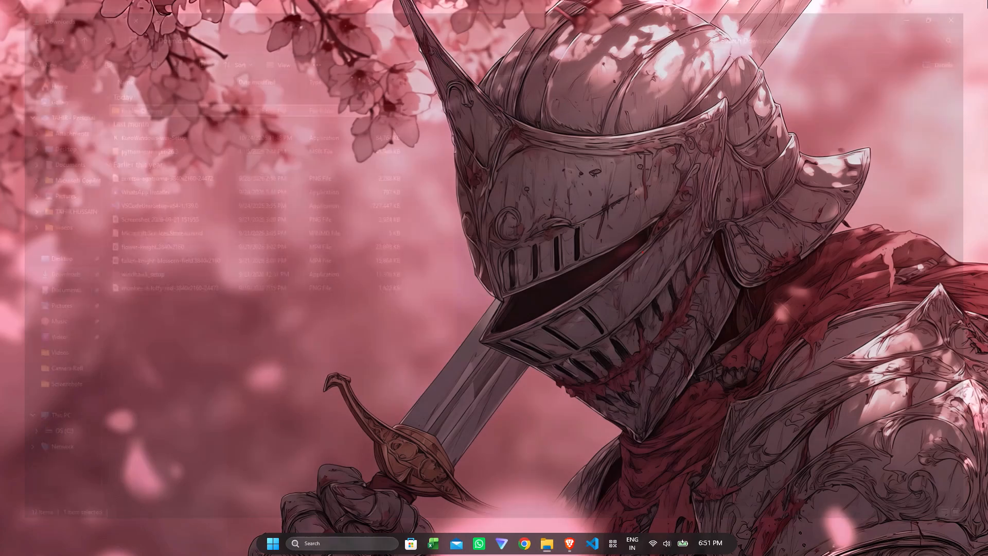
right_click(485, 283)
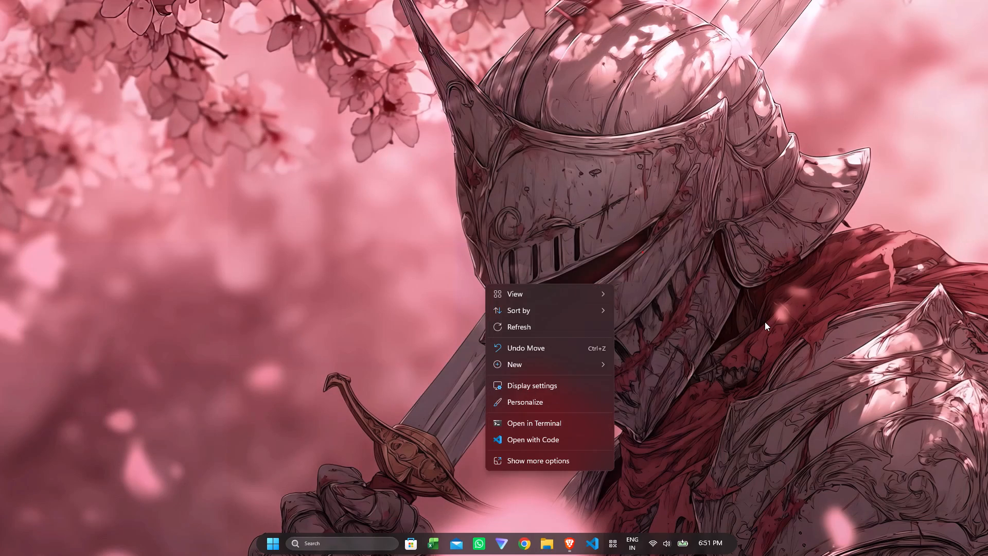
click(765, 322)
Switch to the BloxClips footage page in Brave and preview the Beam Them Up 5, 4, 12 and 9 clips.
click(611, 293)
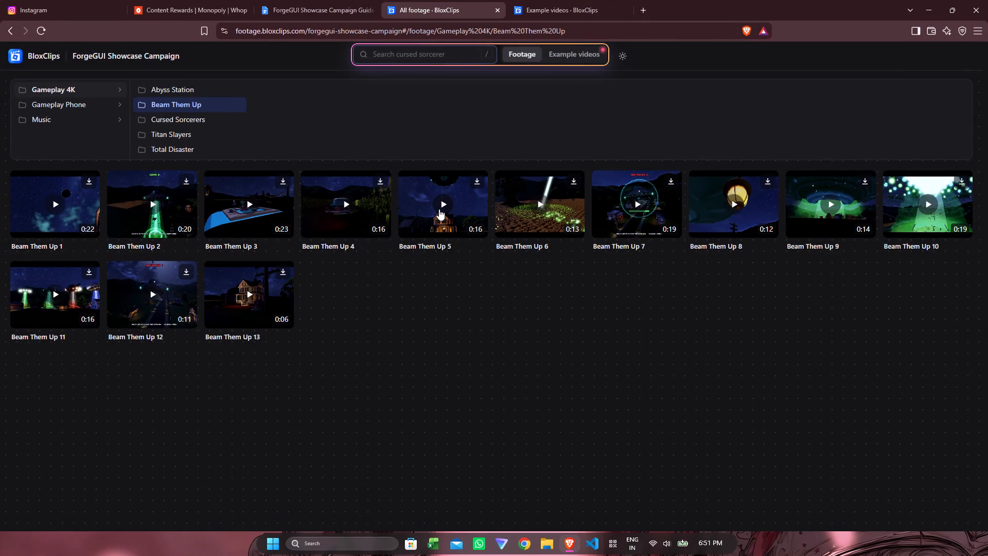
click(439, 208)
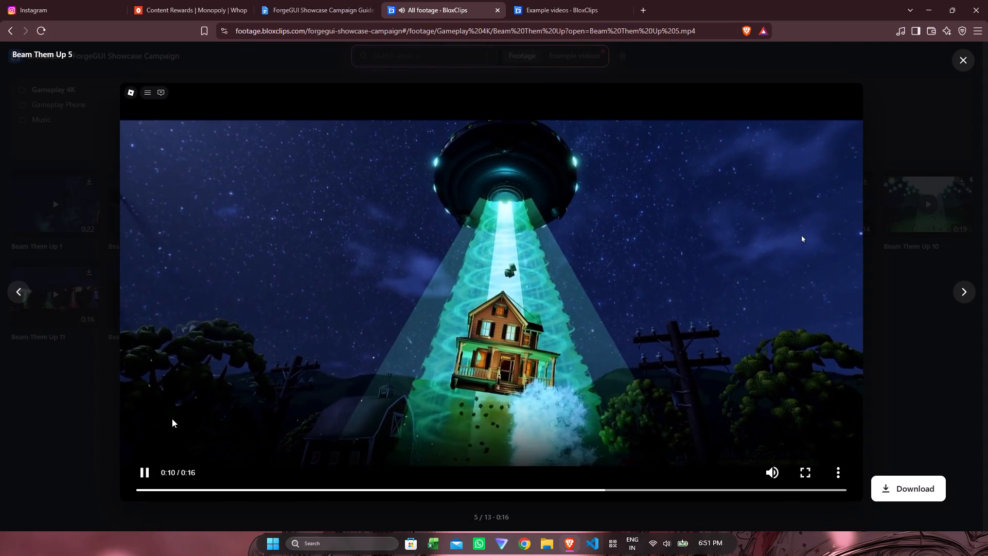
click(79, 362)
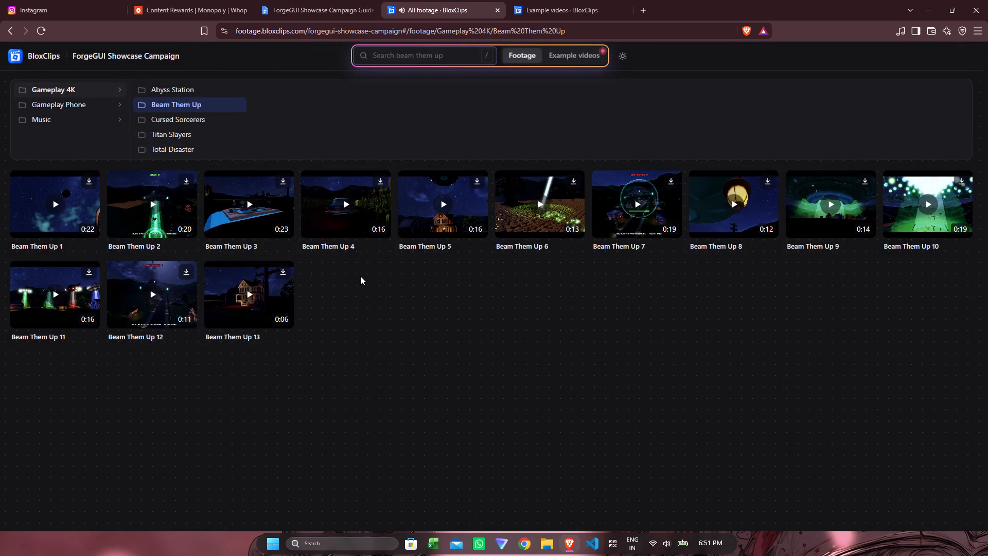
click(344, 203)
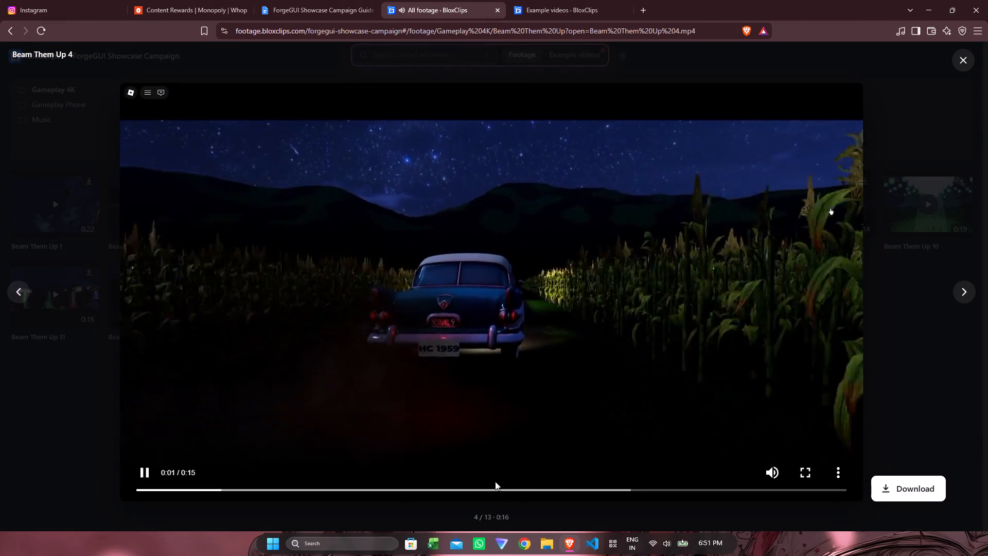
click(53, 393)
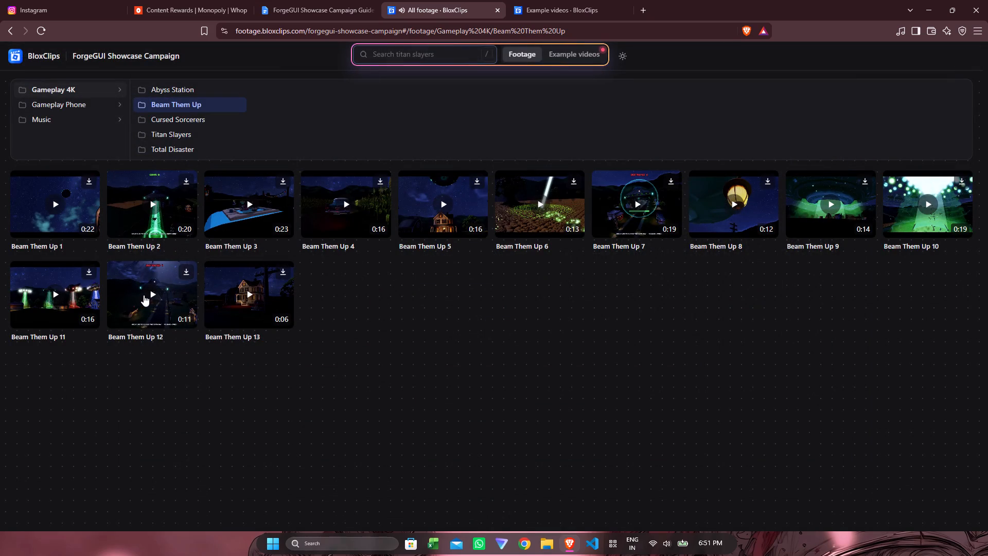
click(144, 295)
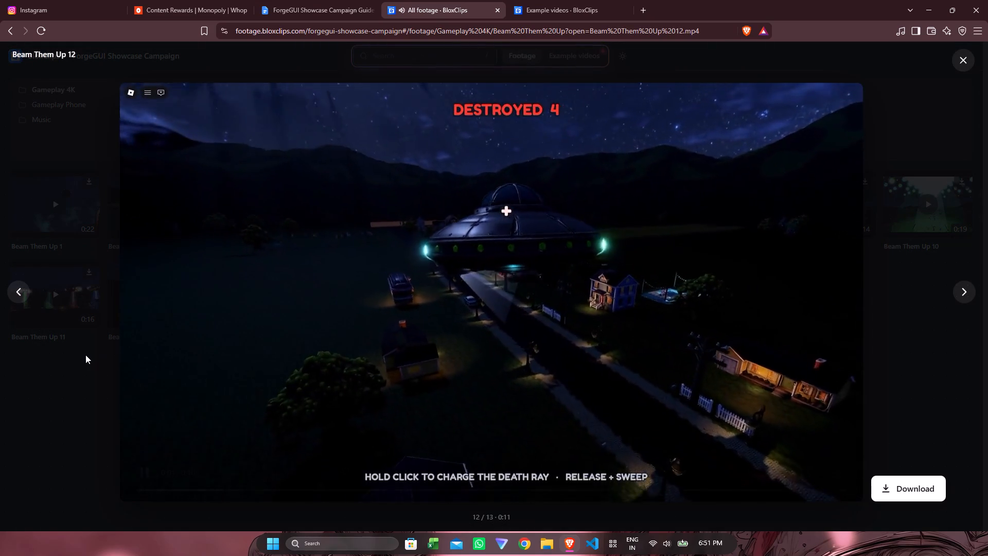
click(85, 355)
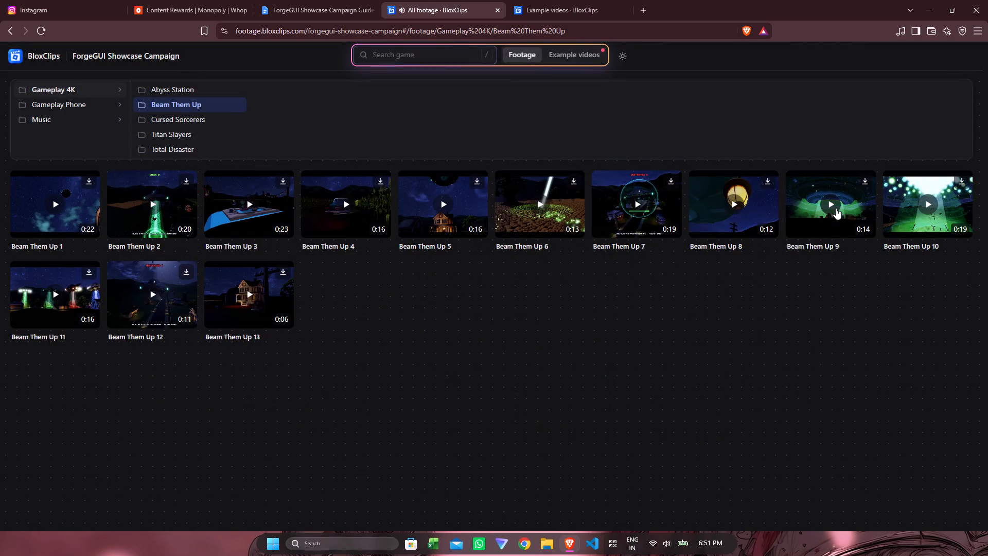
click(828, 202)
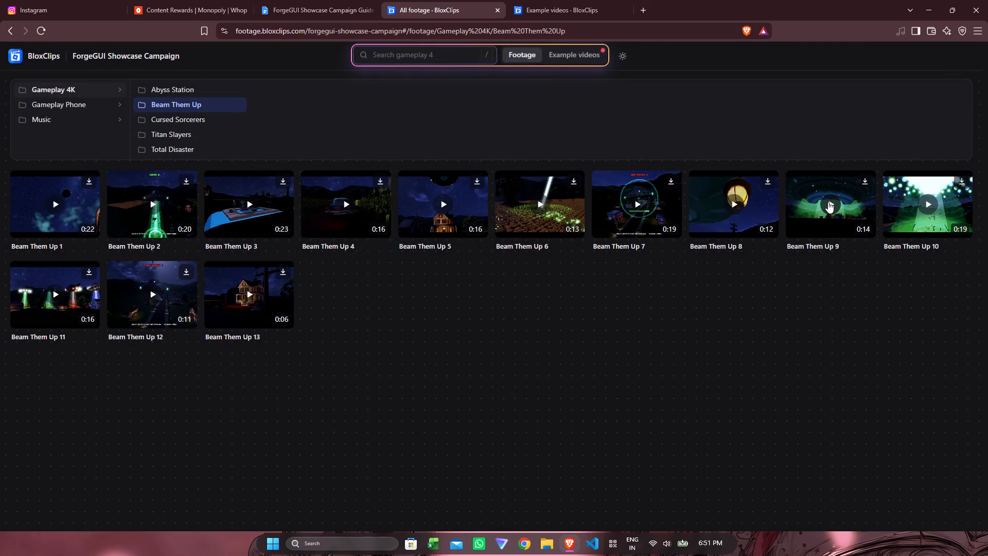
click(956, 223)
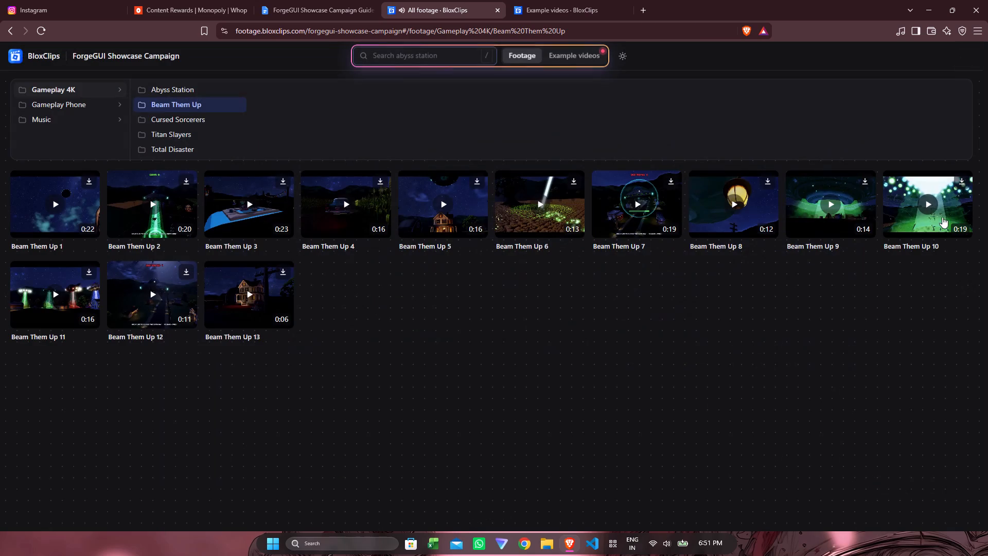
Preview the Beam Them Up 10 clip at several points, and open the Beam Them Up 11 preview.
click(925, 201)
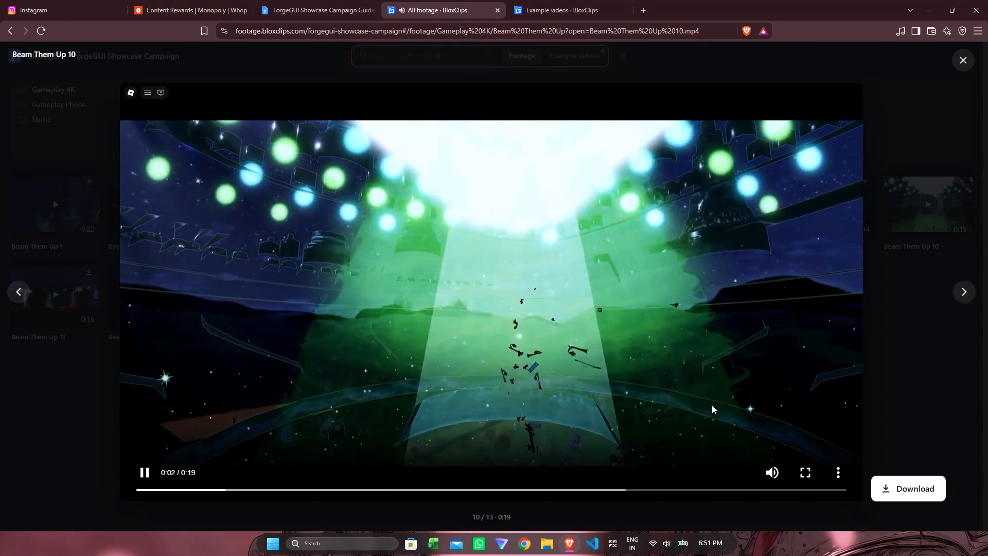
click(544, 492)
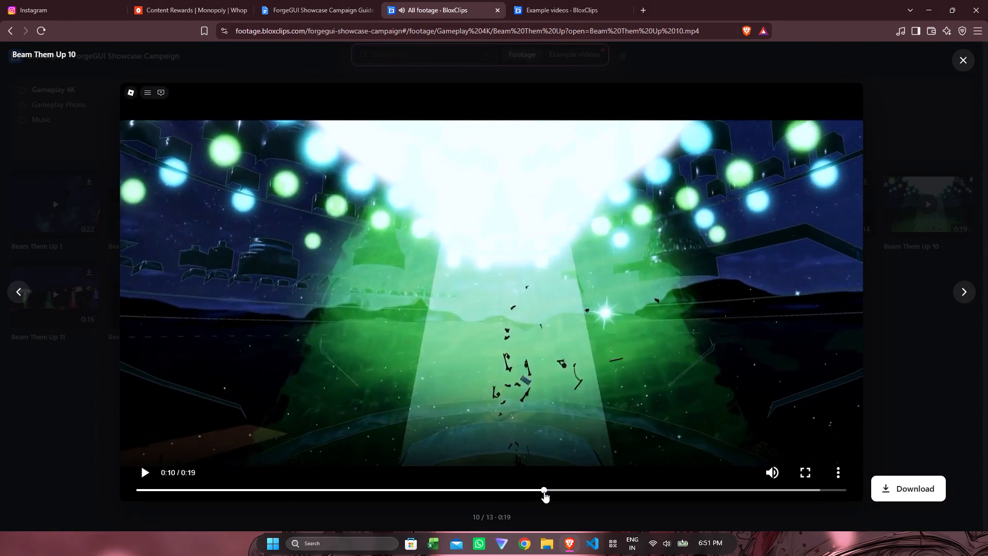
click(628, 493)
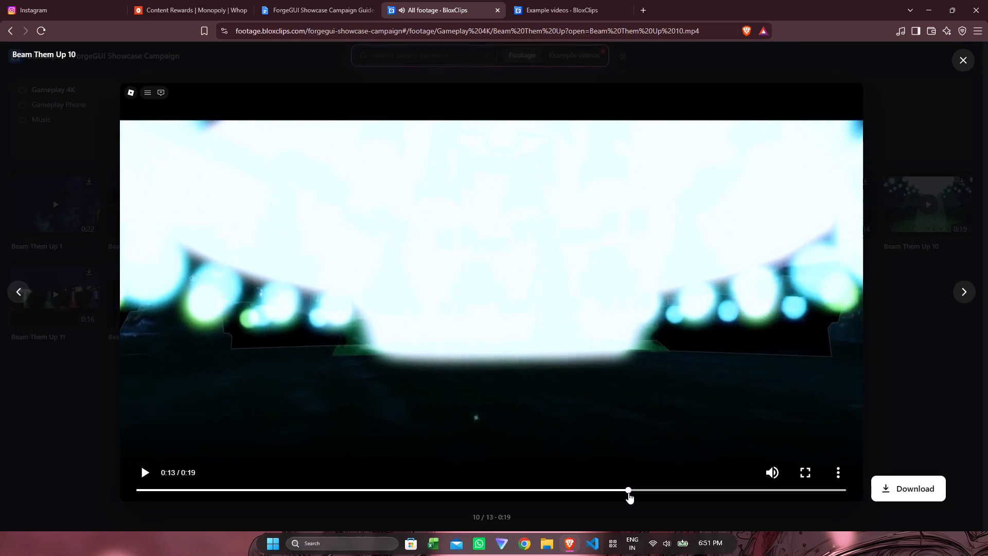
click(964, 302)
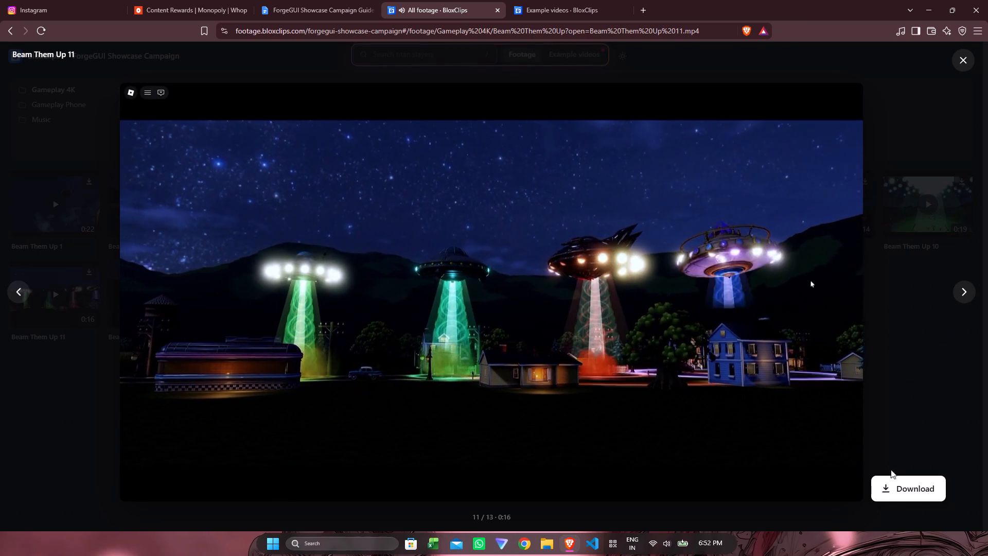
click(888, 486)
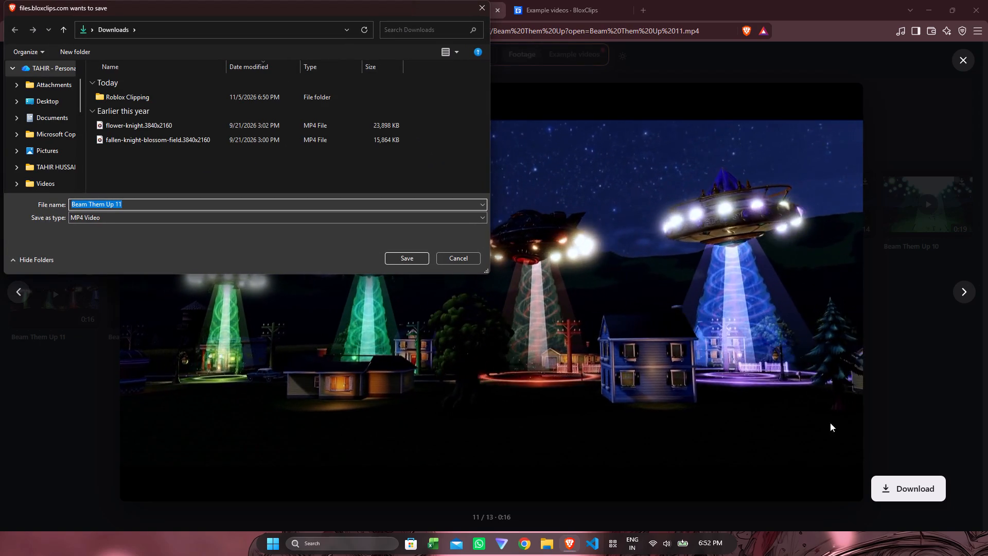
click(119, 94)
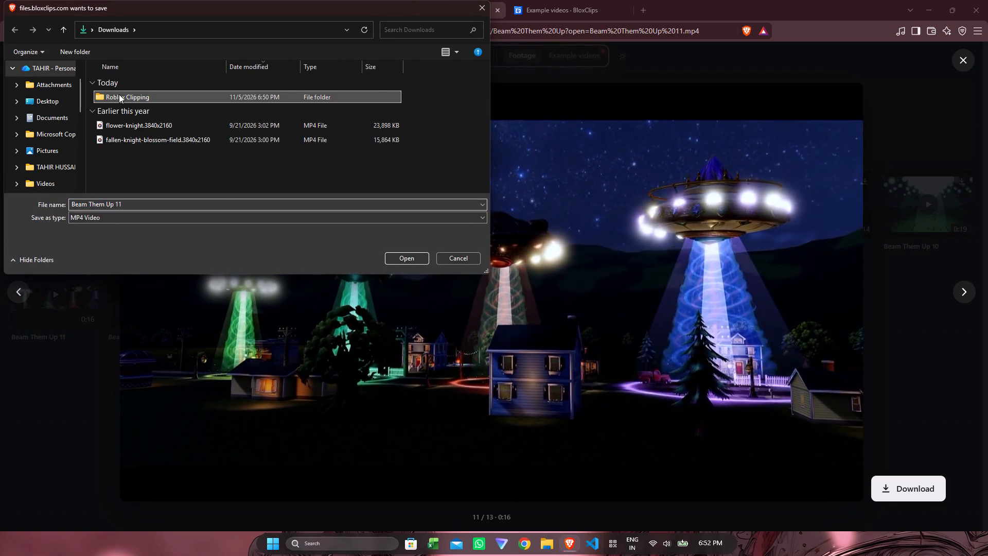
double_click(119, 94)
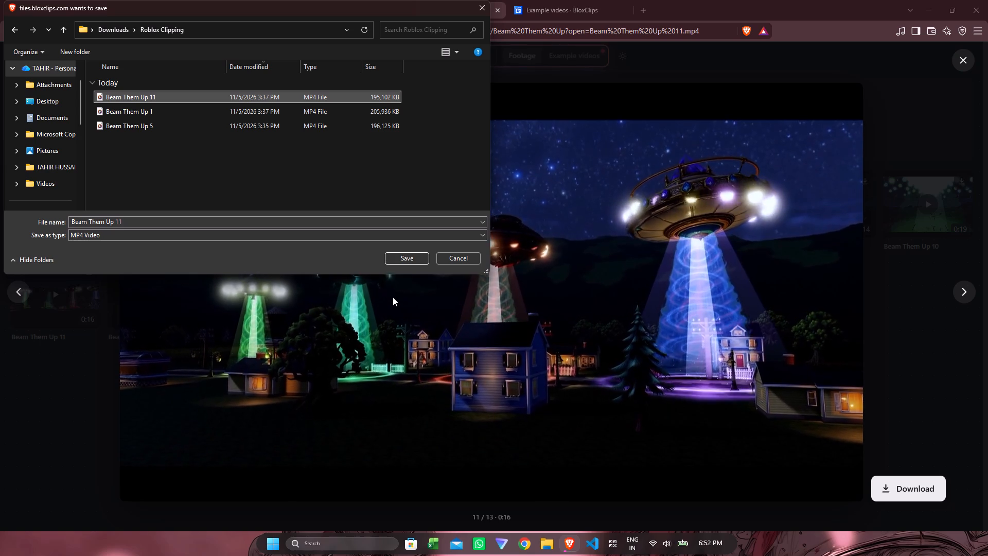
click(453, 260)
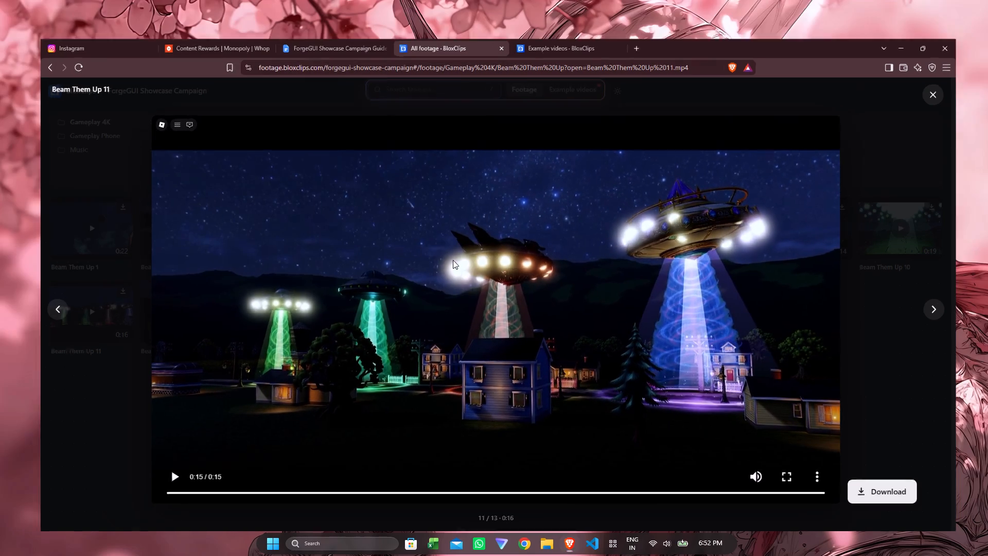
Switch to File Explorer, play Beam Them Up 11 from the Roblox Clipping folder in Downloads, skip ahead, and close the player.
click(554, 548)
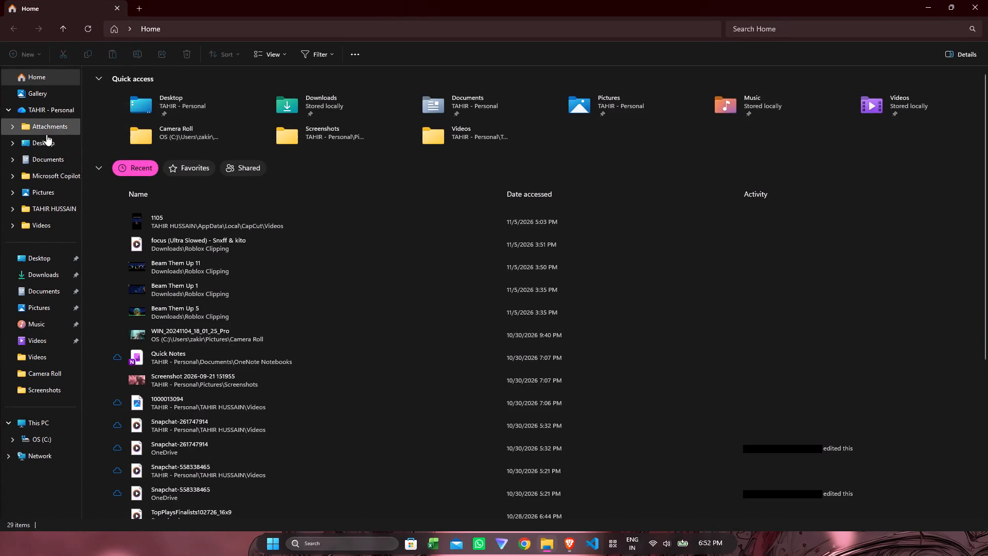
click(21, 280)
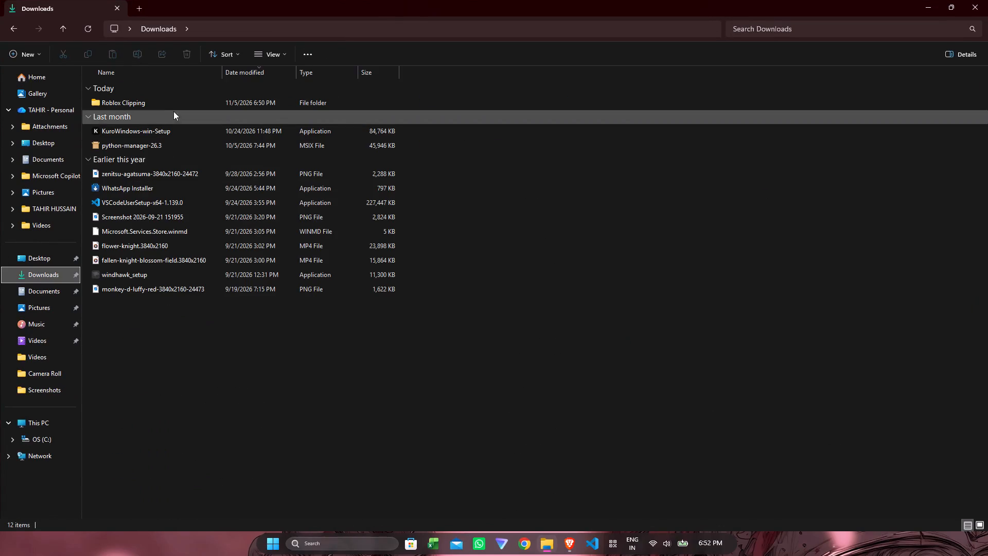
double_click(179, 103)
double_click(161, 115)
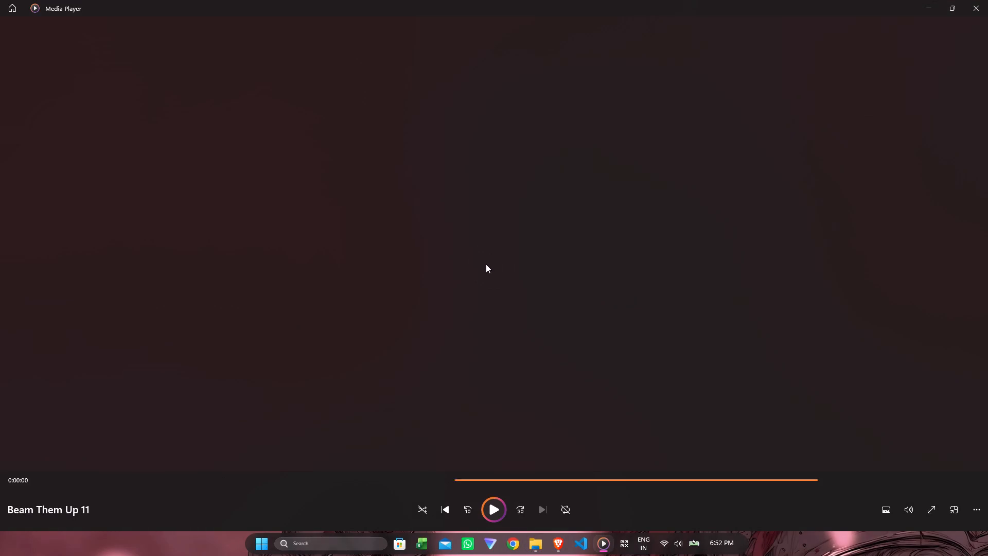
click(439, 479)
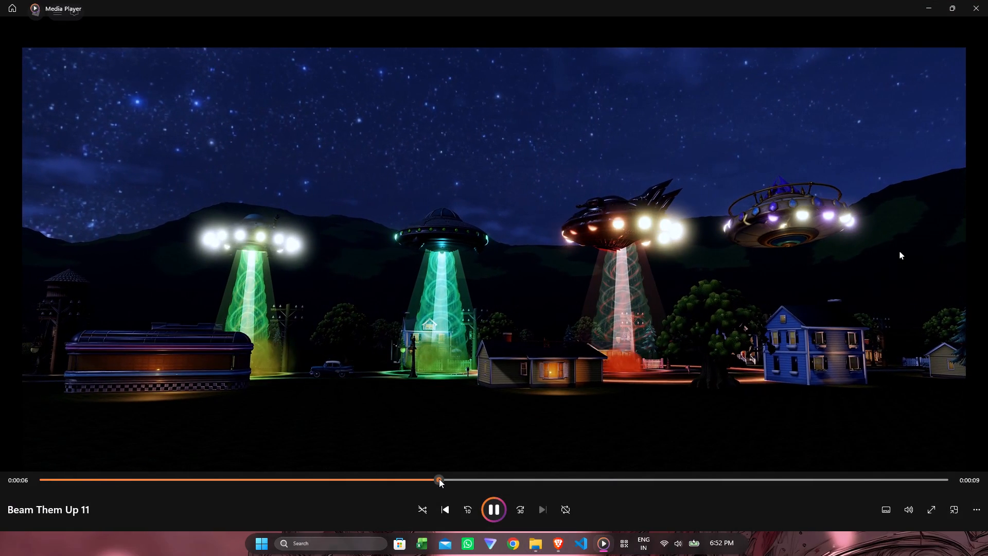
scroll(631, 328, right, 3)
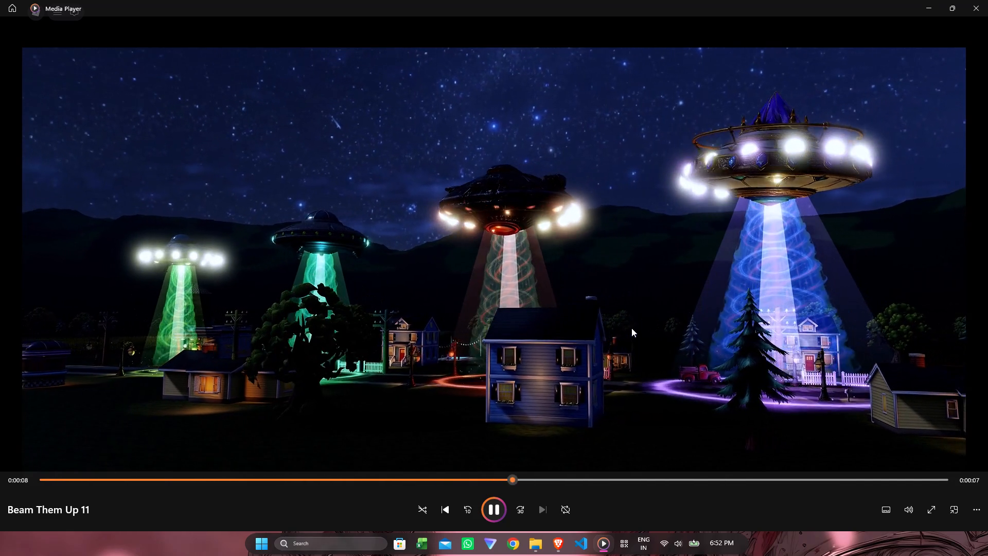
click(987, 0)
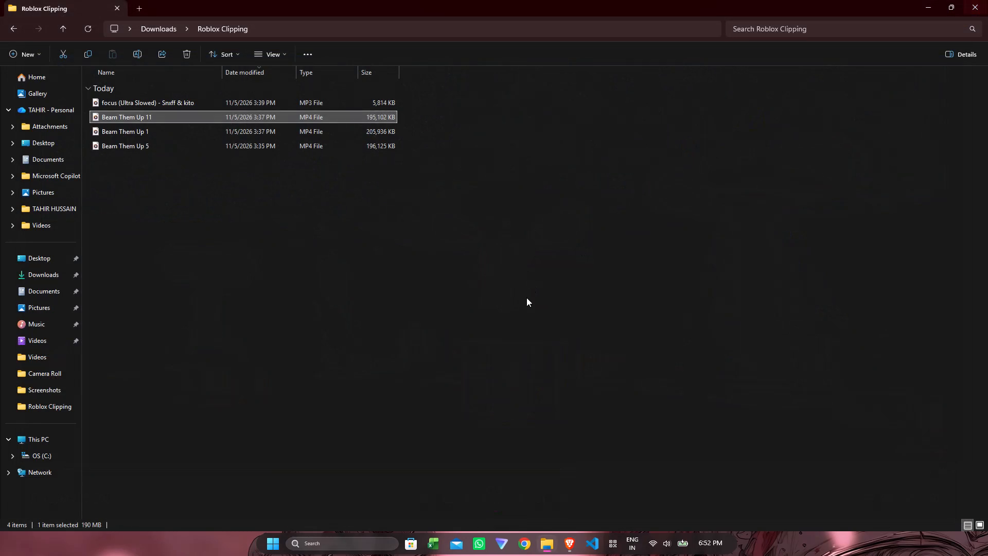
Switch back to BloxClips in Brave and preview the Beam Them Up 2, 4, 3 and 1 clips, skipping through clip 3.
click(656, 249)
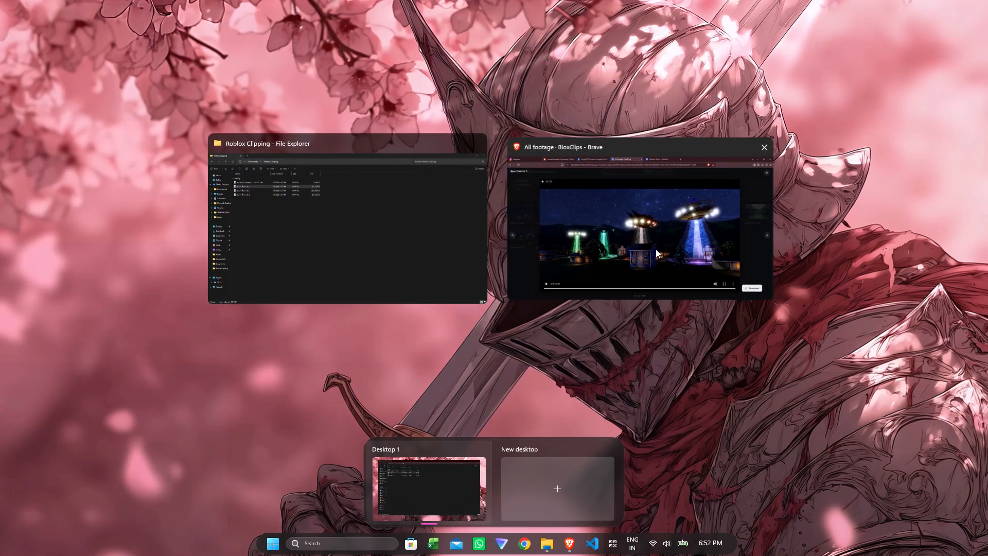
click(887, 181)
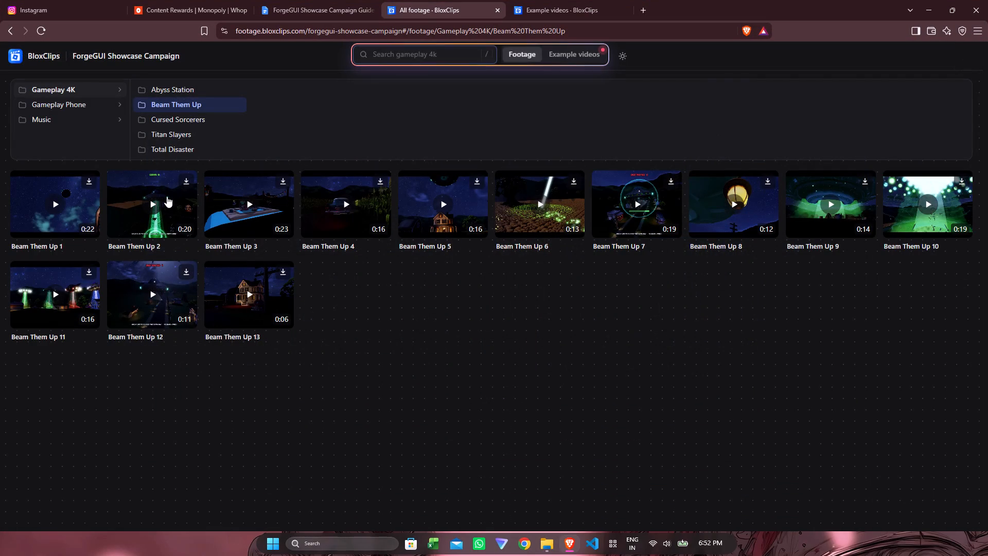
click(162, 199)
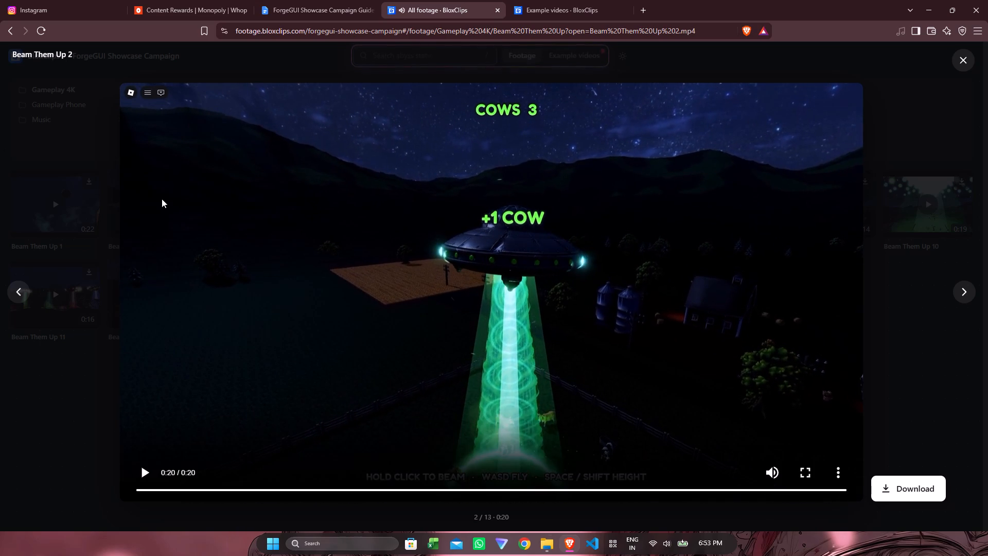
click(78, 251)
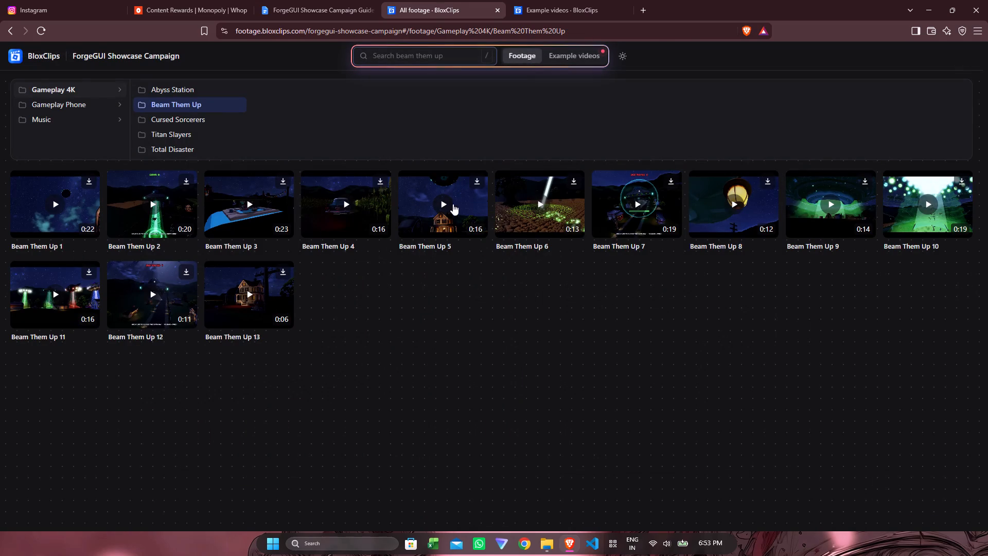
click(348, 203)
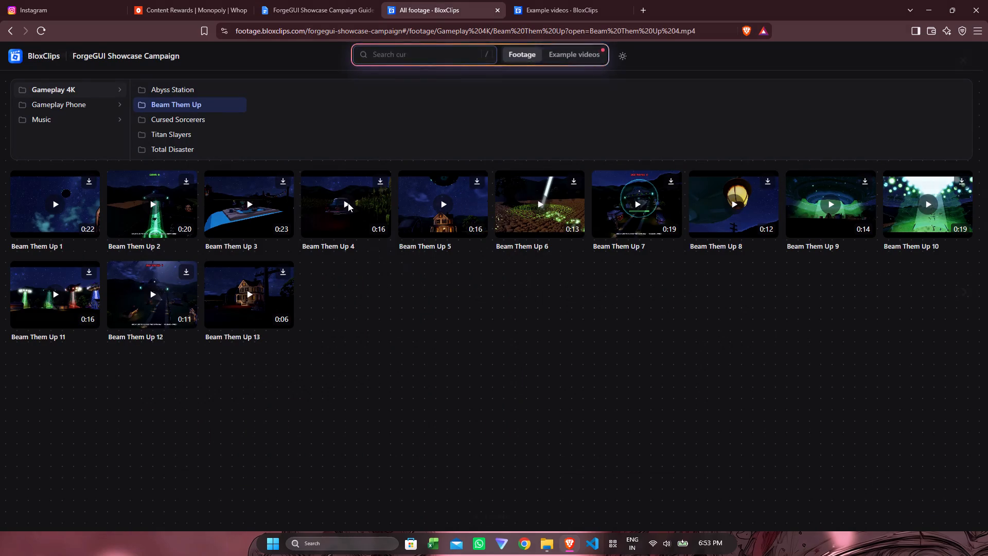
click(22, 291)
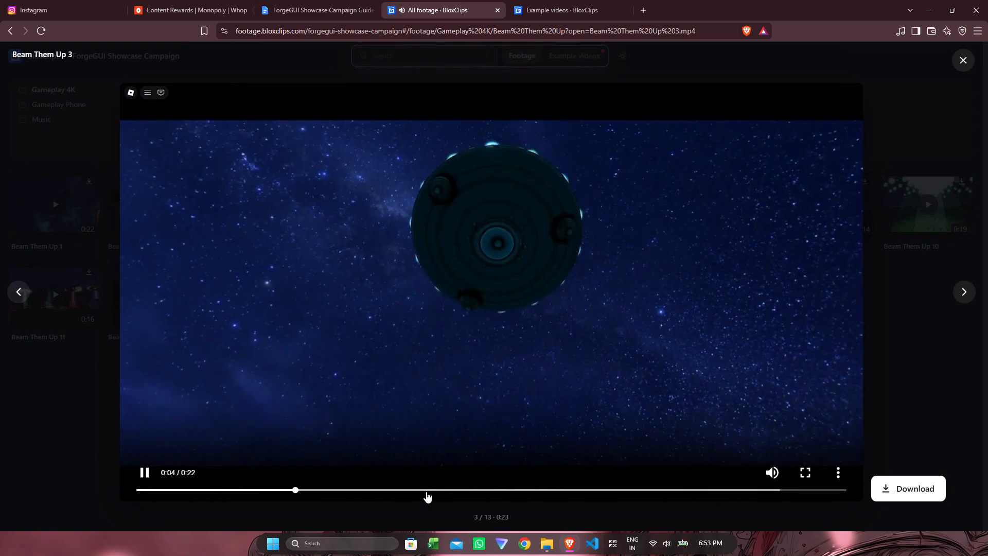
click(426, 492)
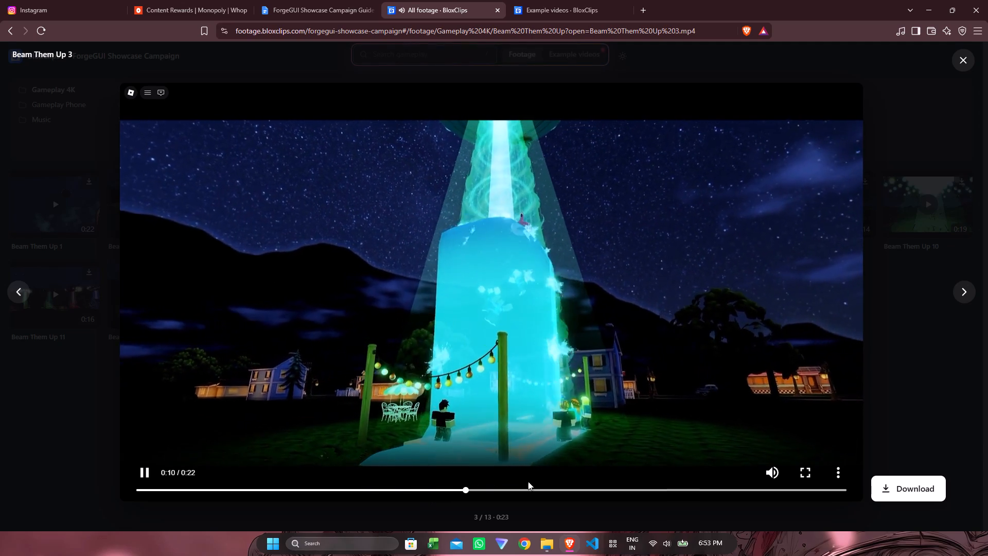
click(559, 489)
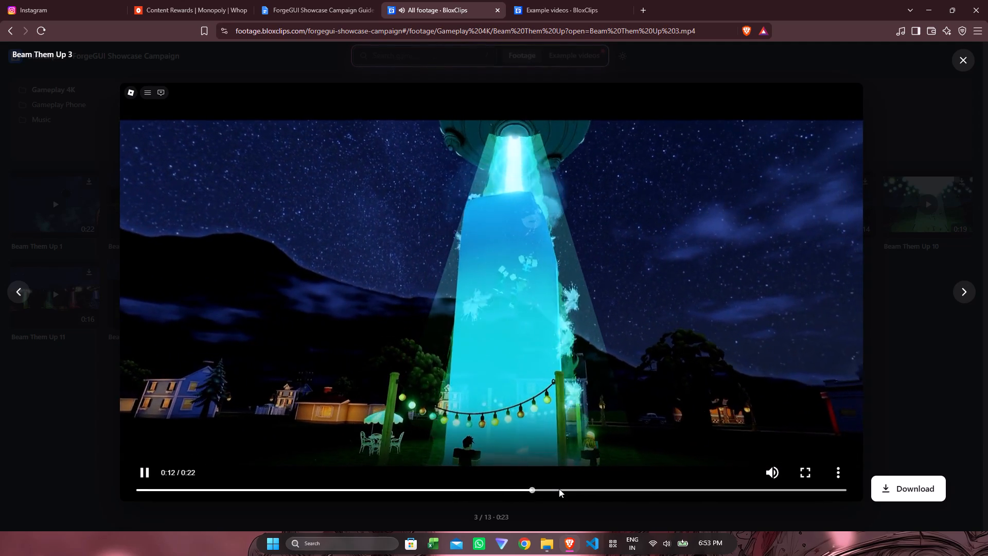
click(663, 492)
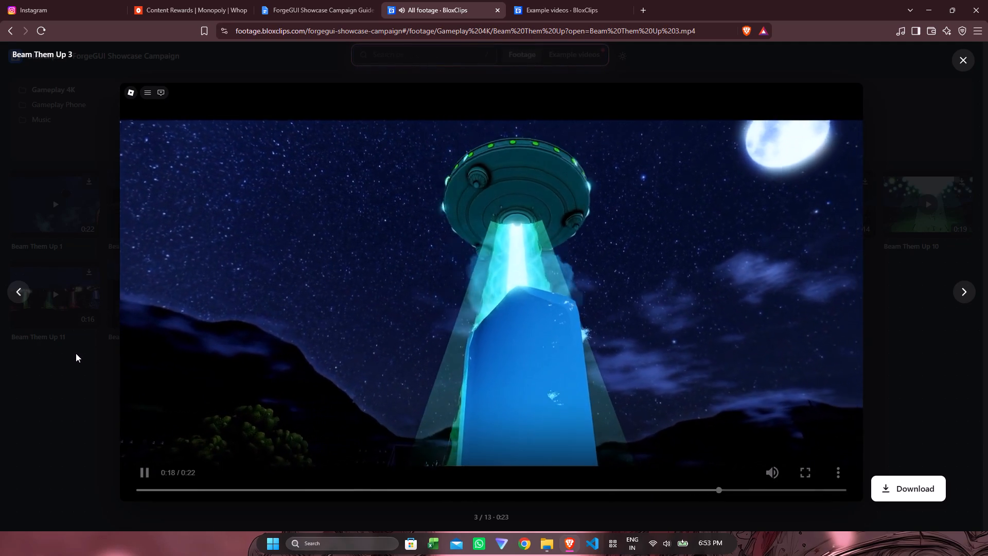
click(15, 285)
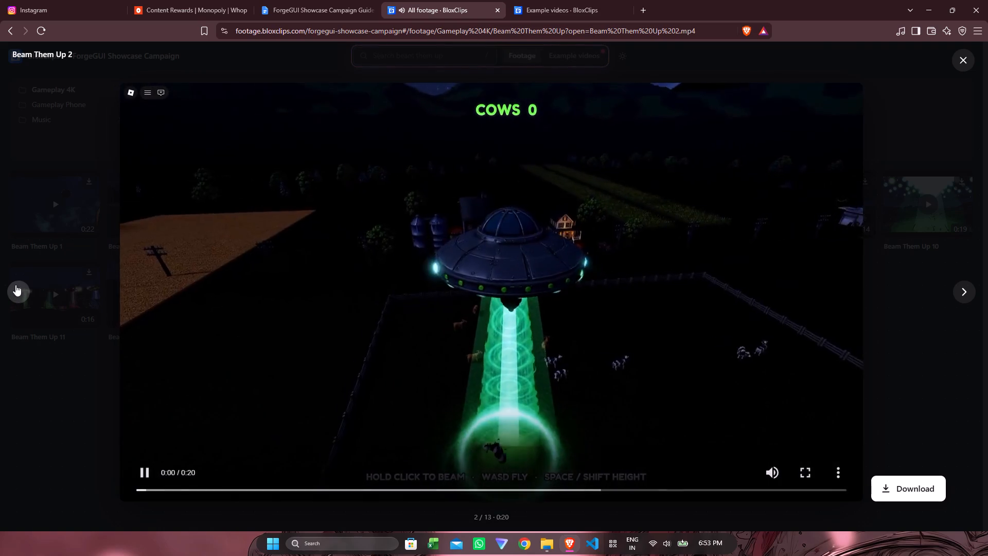
click(15, 285)
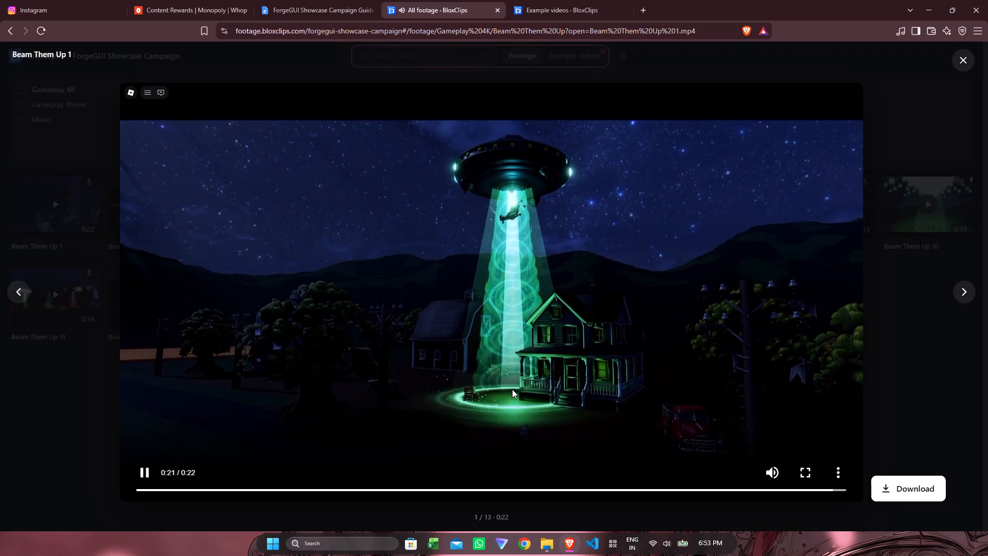
click(93, 410)
Preview the Beam Them Up 11, 13 and 5 clips, closing each preview.
click(51, 292)
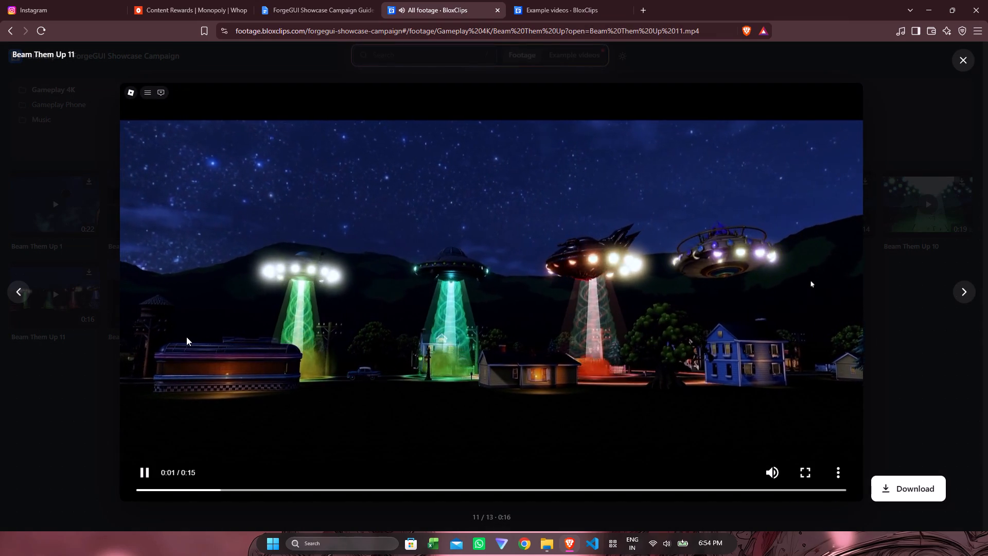
click(80, 372)
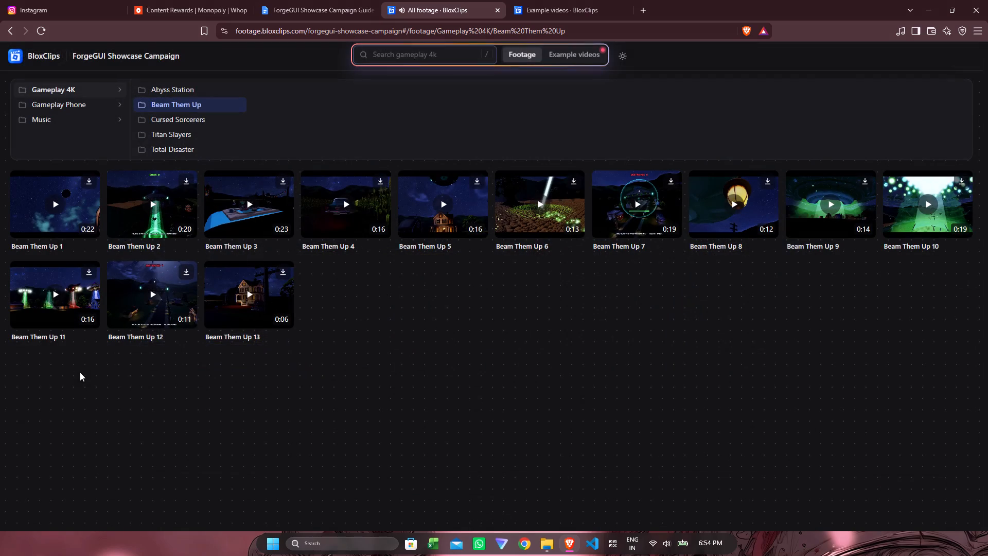
click(248, 289)
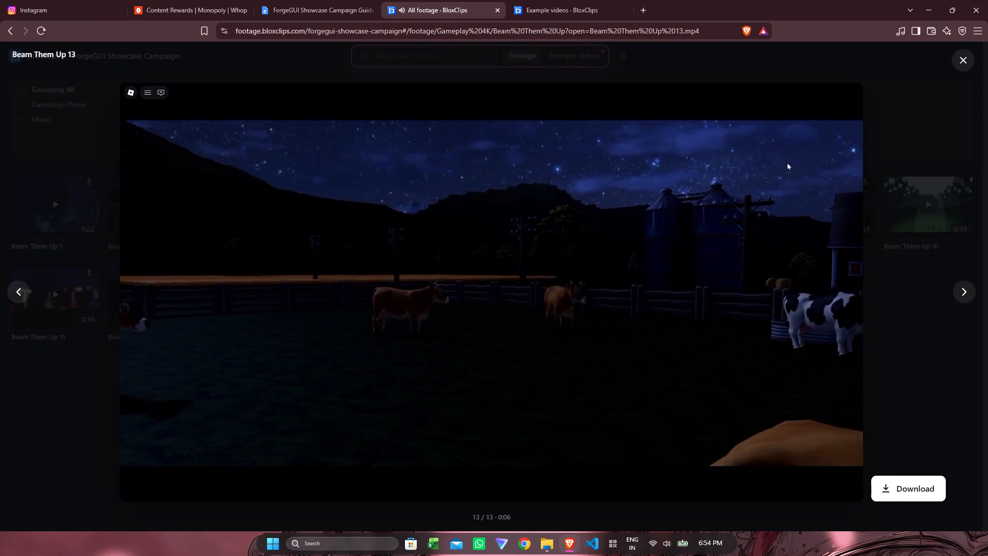
click(57, 404)
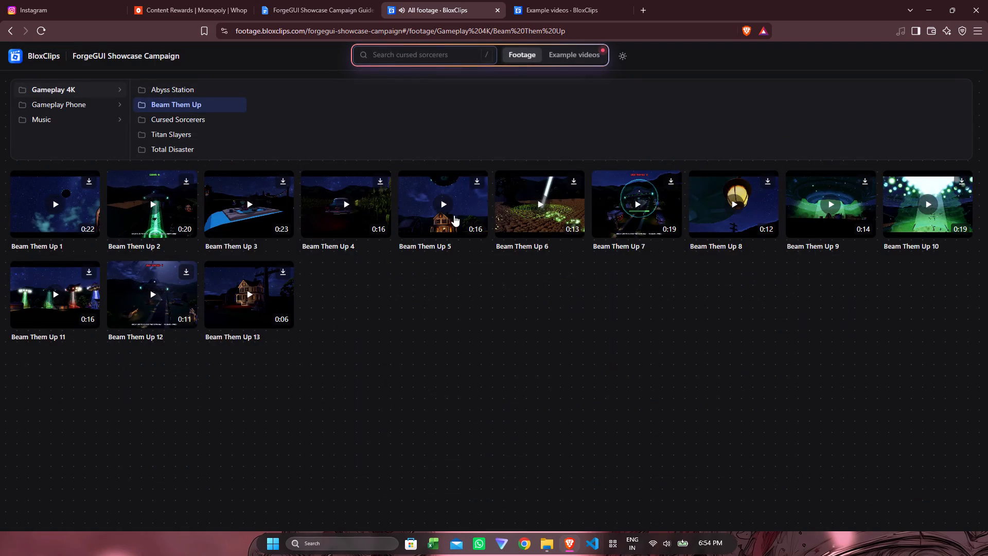
click(443, 206)
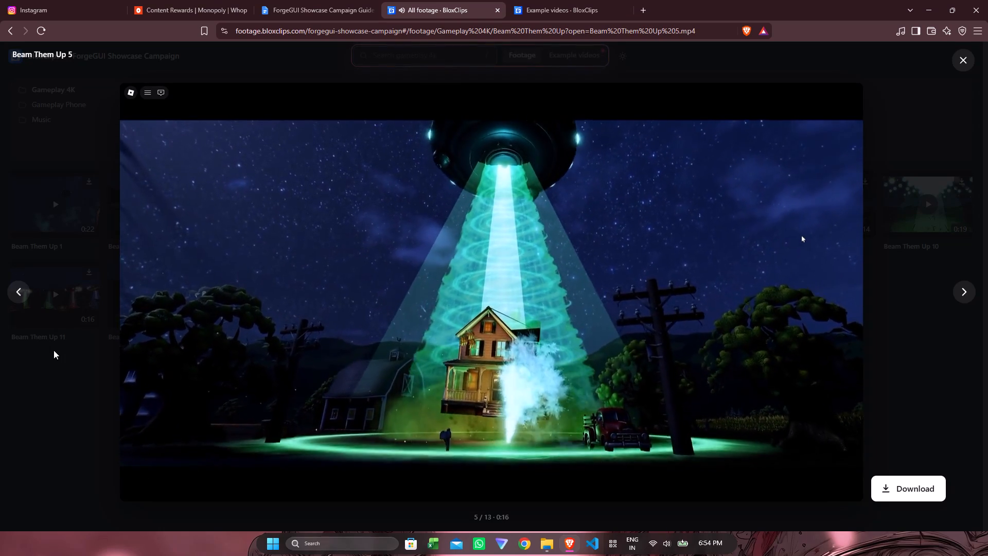
click(54, 350)
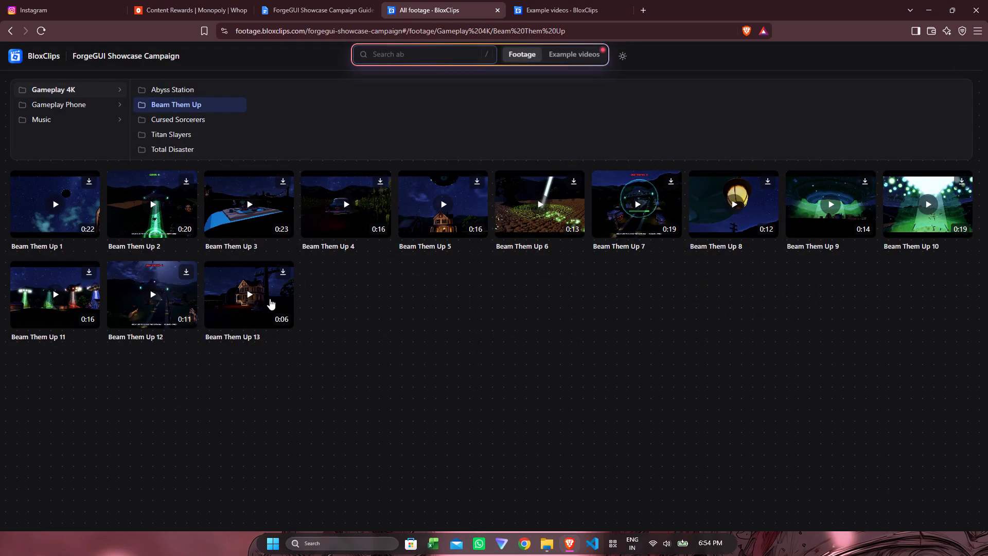
Download the Beam Them Up 13 clip into the Roblox Clipping folder in Downloads.
click(284, 270)
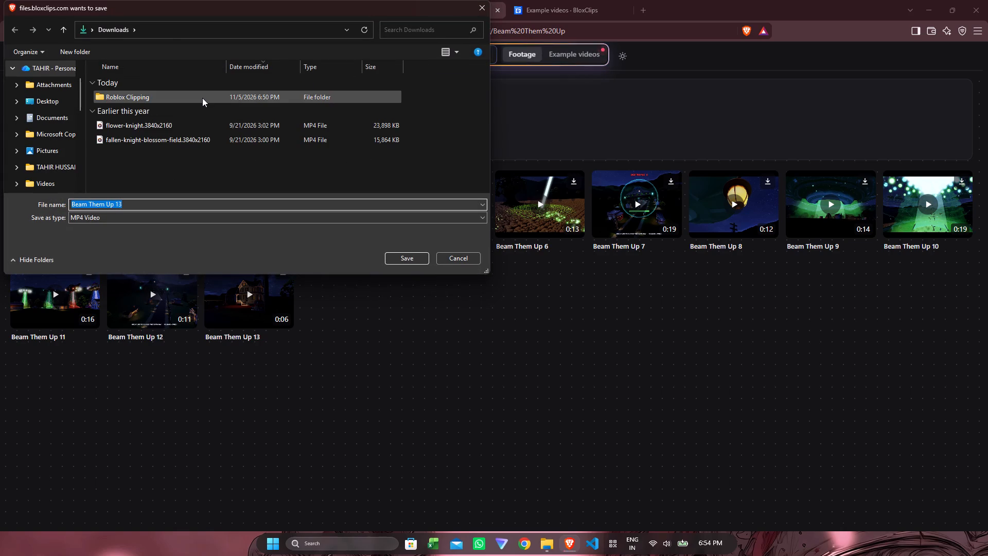
double_click(202, 98)
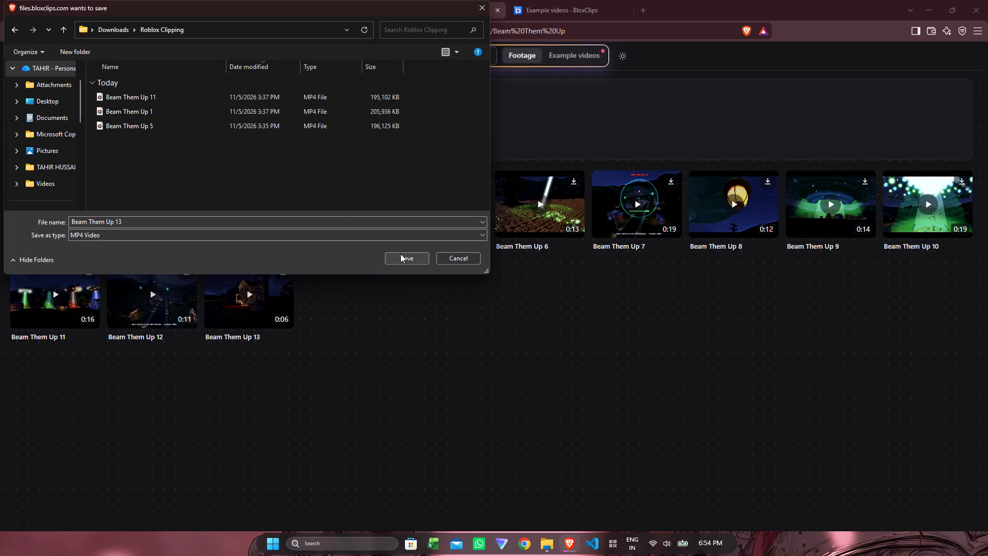
click(400, 254)
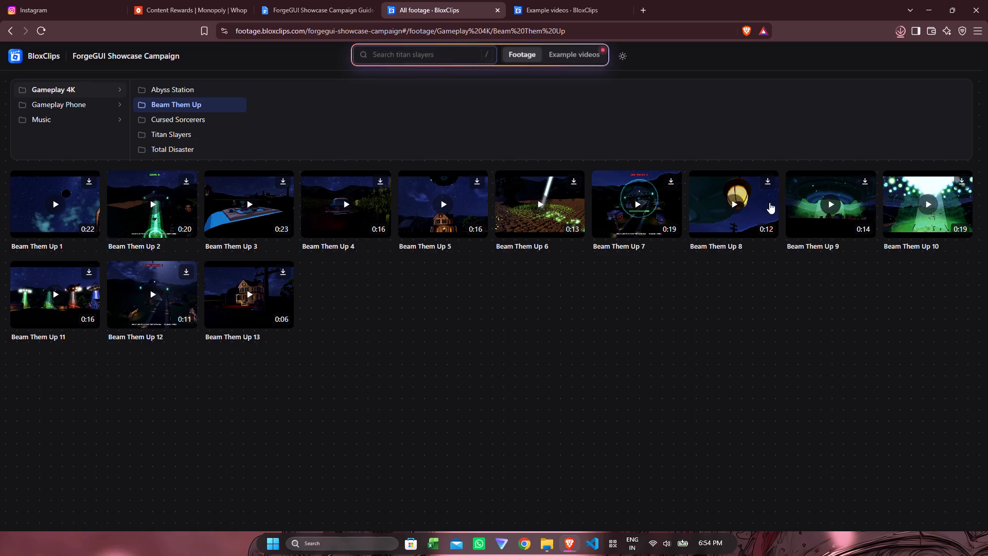
Preview the Beam Them Up 7 and Beam Them Up 10 clips, closing each preview.
click(643, 204)
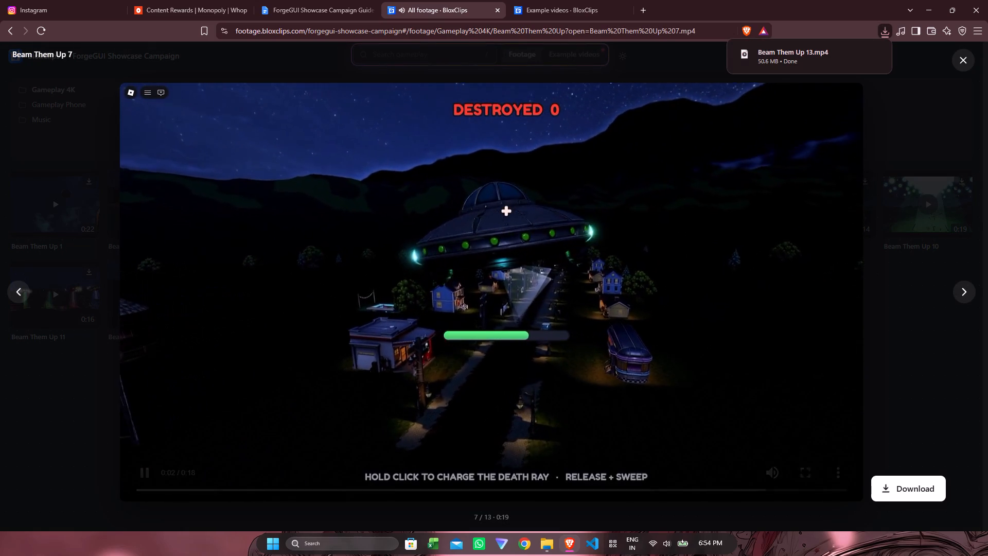
click(896, 218)
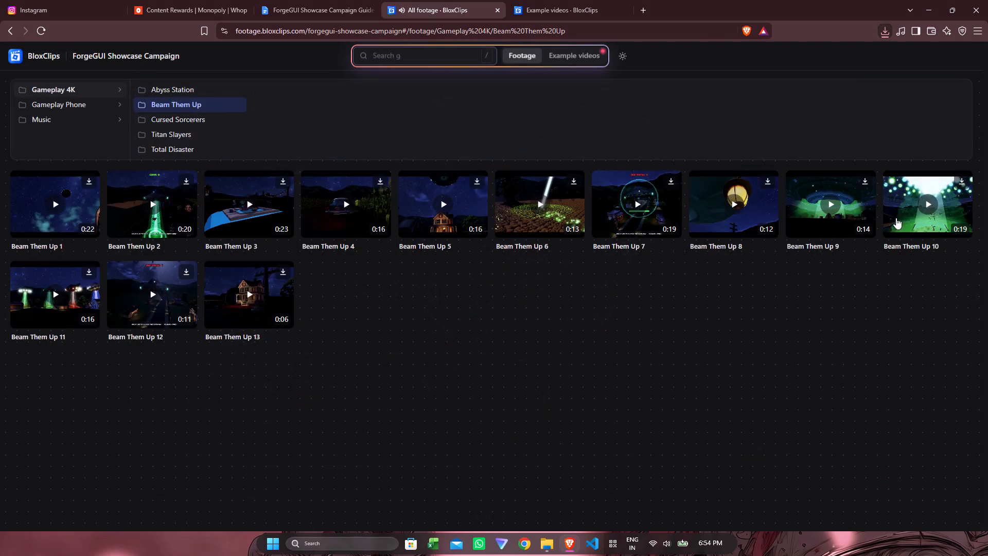
click(933, 202)
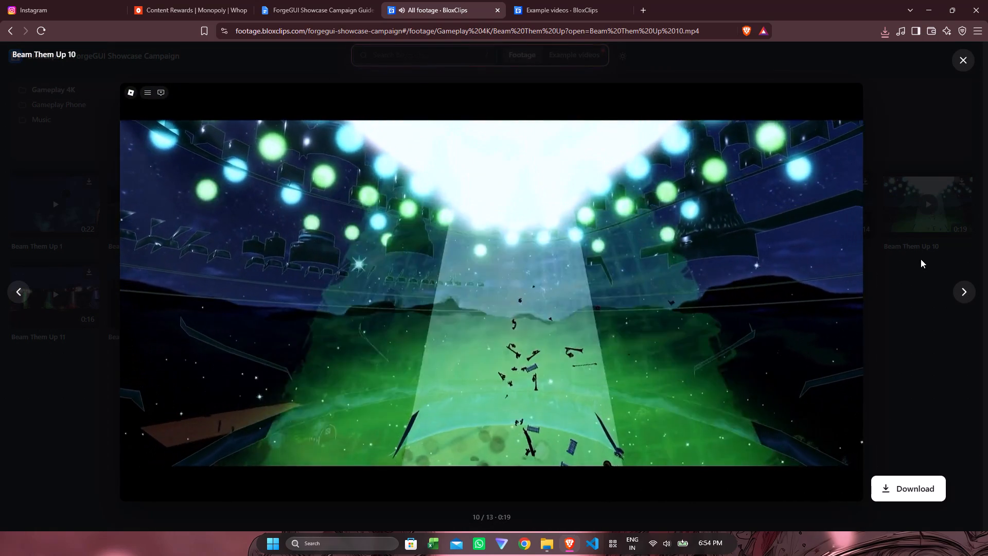
click(928, 289)
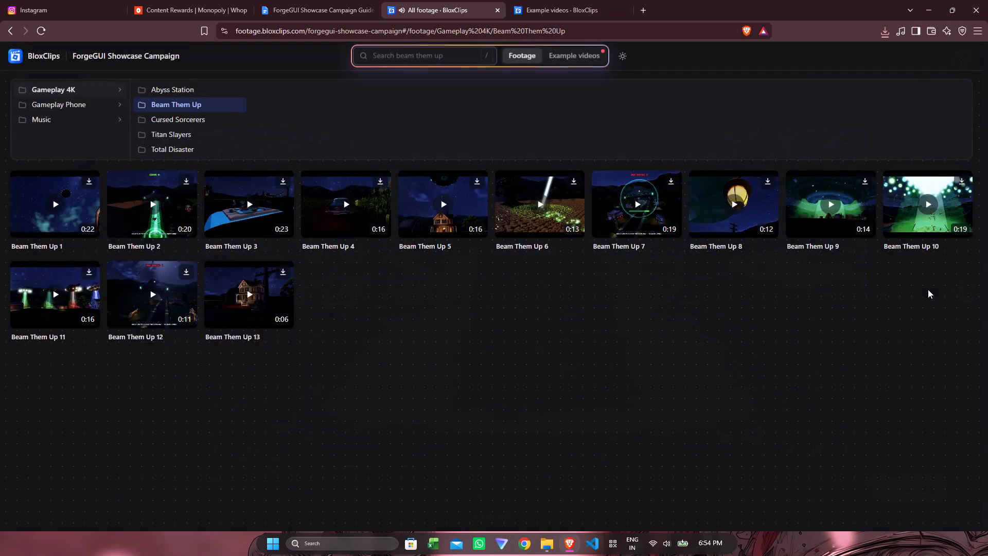
Open the Beam Them Up 9 clip, download it into the Roblox Clipping folder in Downloads, and close its preview.
click(840, 209)
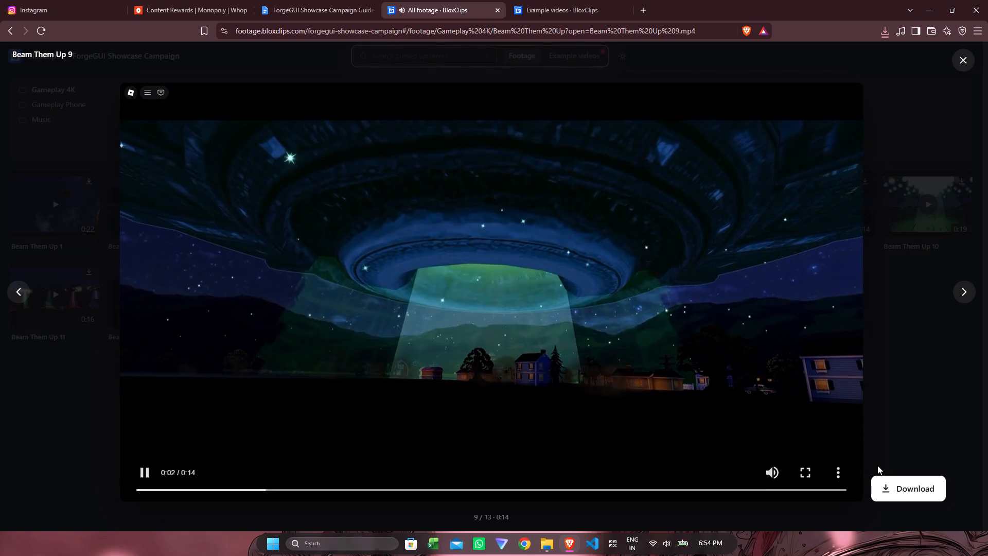
click(893, 491)
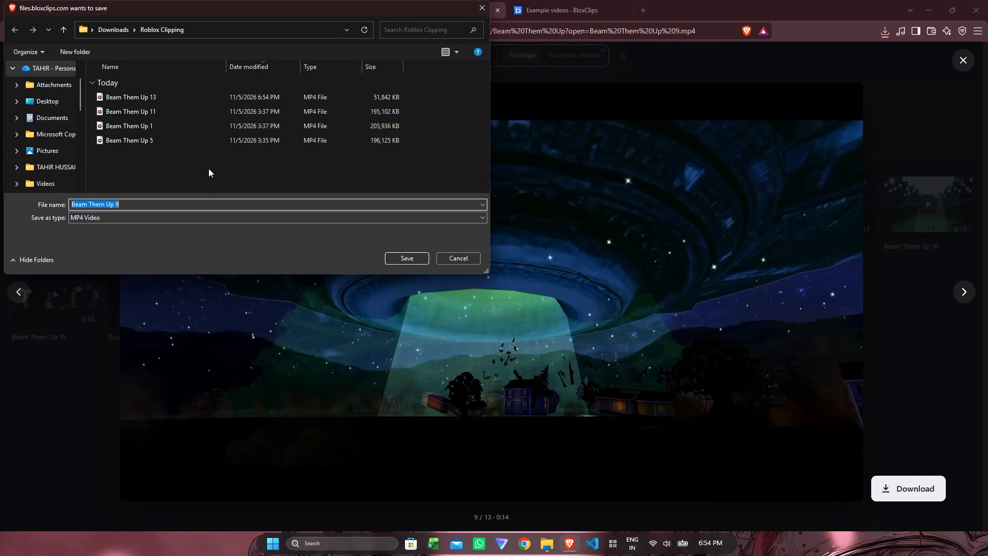
click(405, 260)
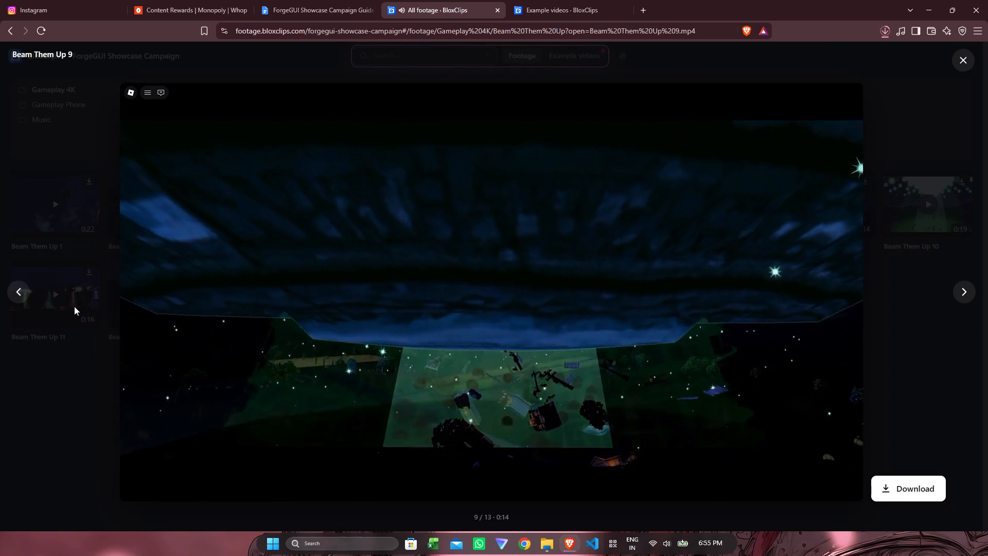
click(74, 306)
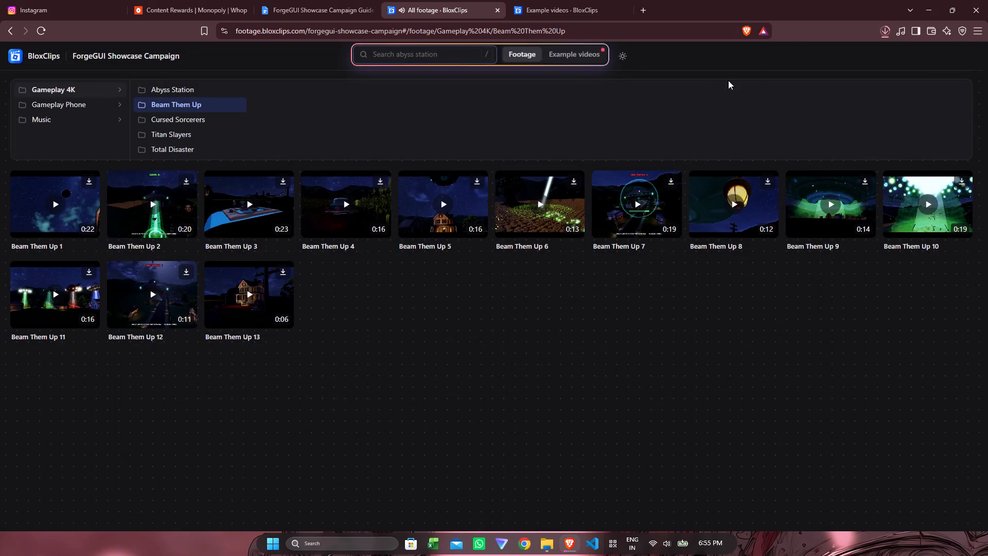
Check the progress of the Beam Them Up 9 download and briefly preview the Beam Them Up 11 clip.
click(890, 29)
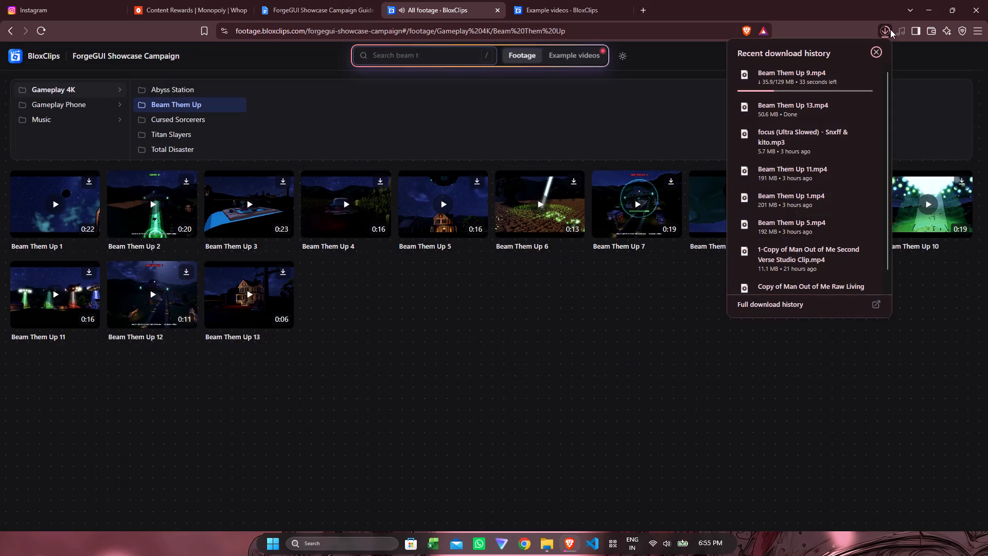
click(597, 359)
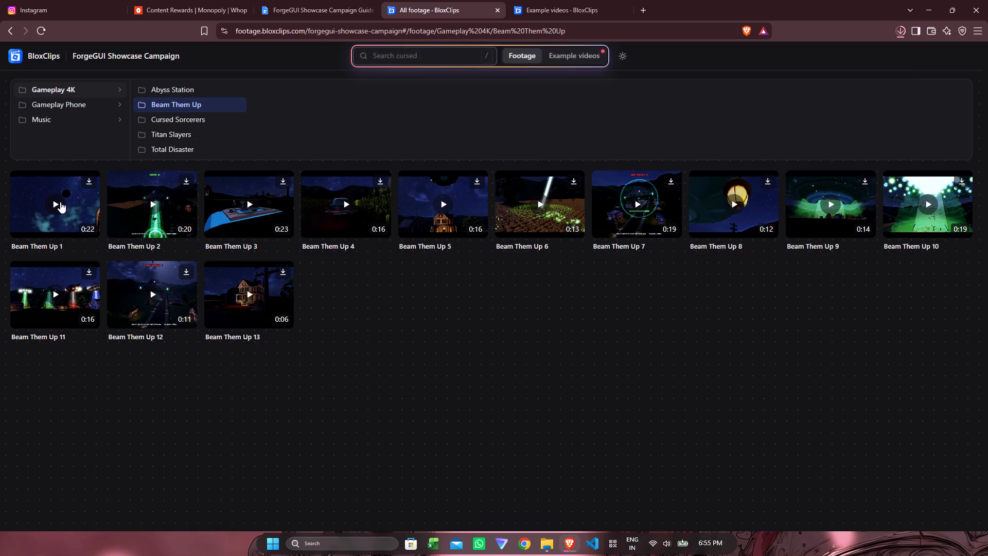
click(50, 301)
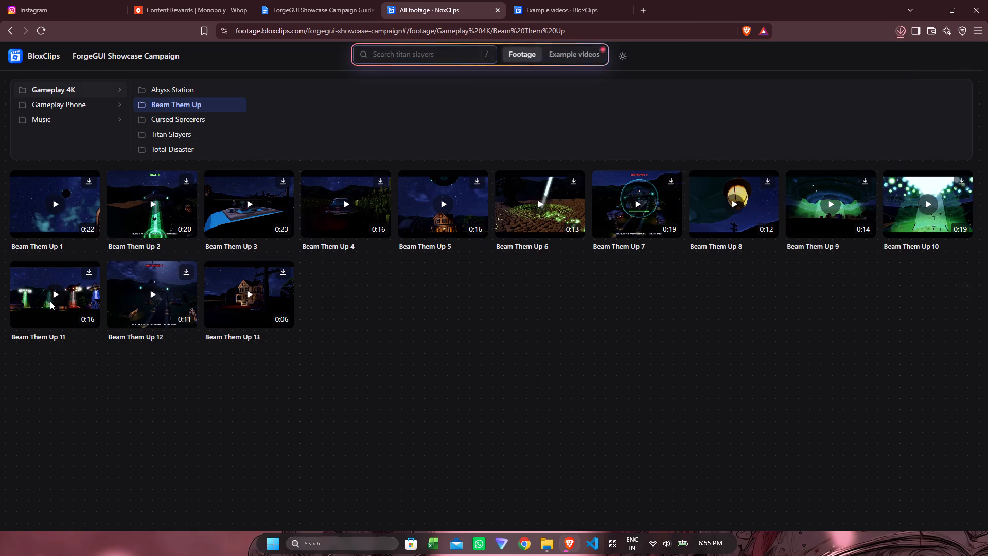
click(65, 338)
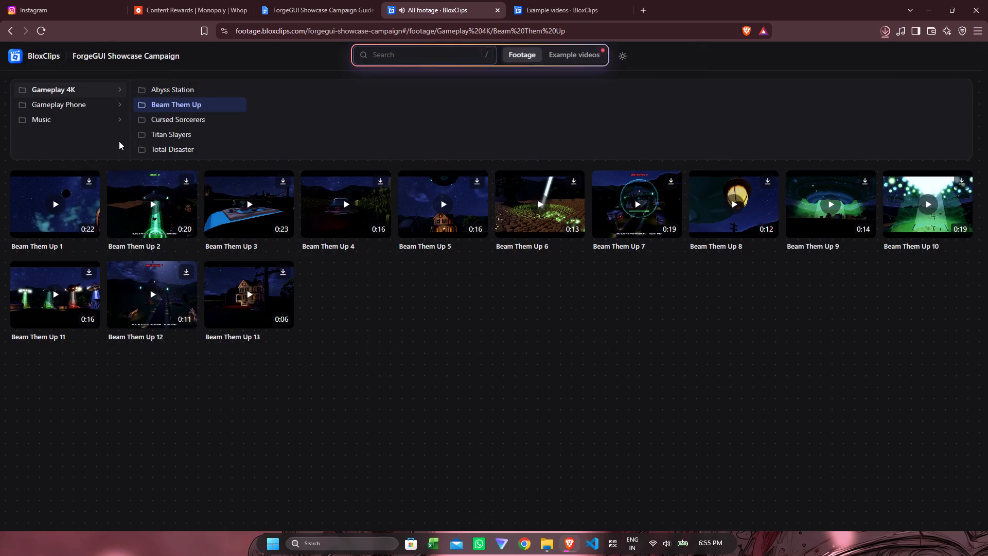
Open the MOST VIRAL music folder and sample Crush, Faz de Chicote (Slowed), Fluxxwave and Fluxxwave (Super Slowed).
click(58, 119)
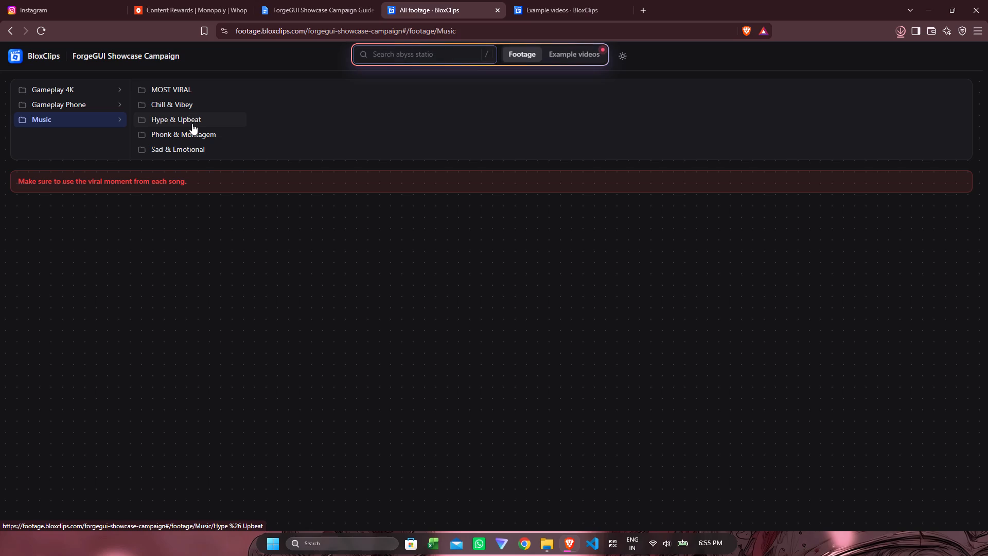
click(187, 93)
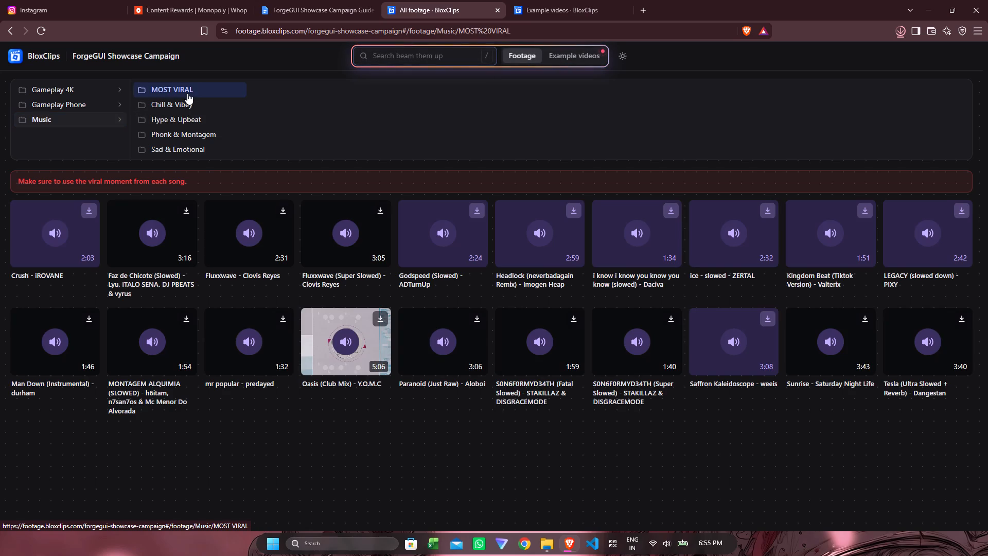
click(48, 237)
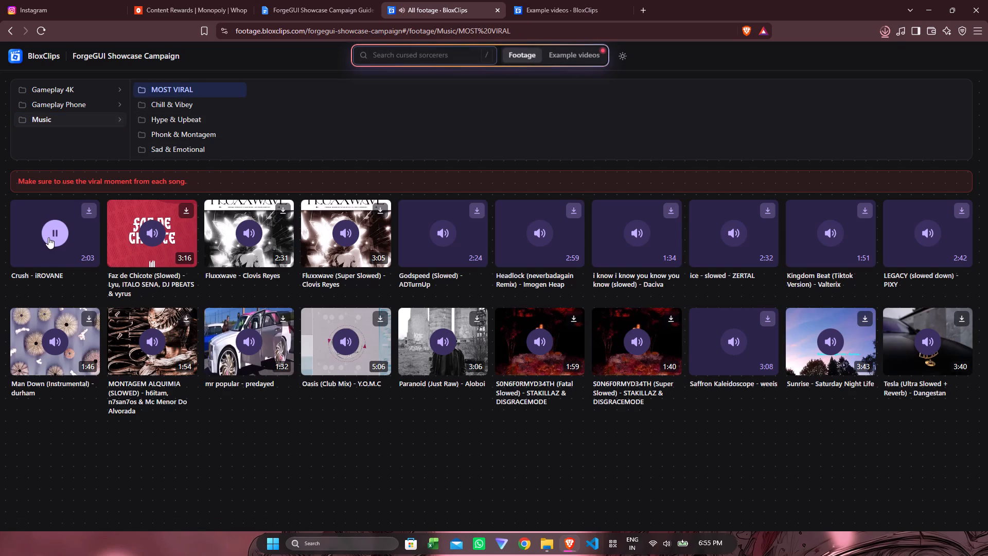
click(153, 231)
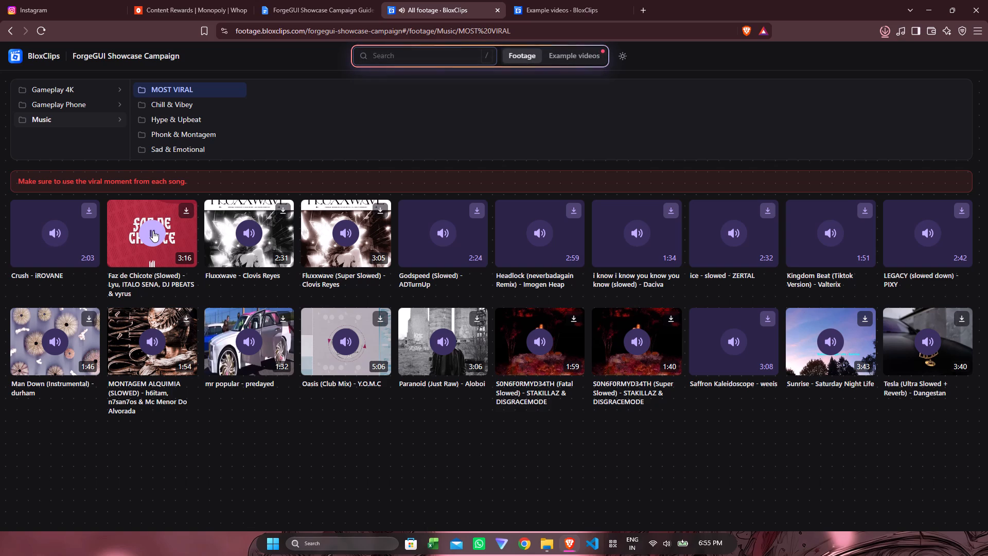
click(247, 228)
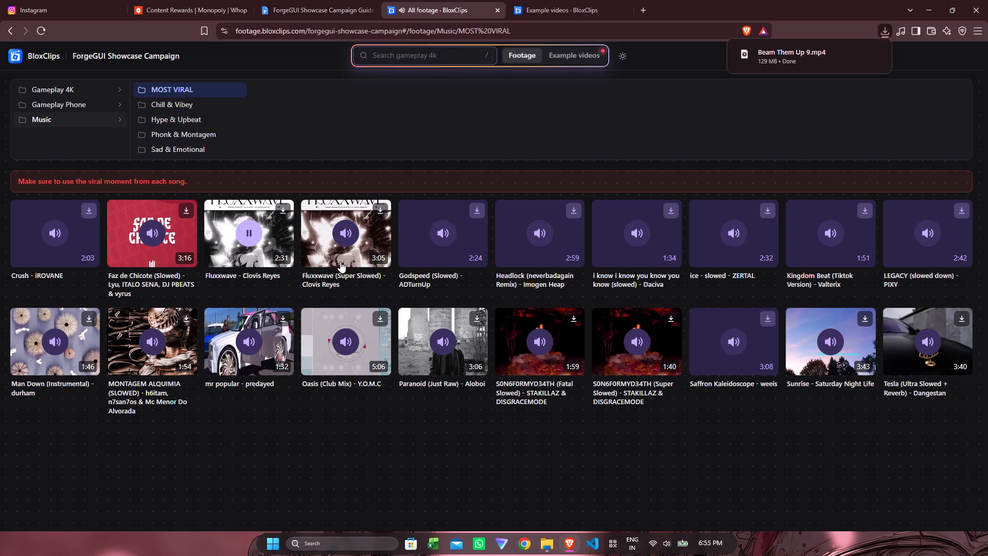
click(342, 240)
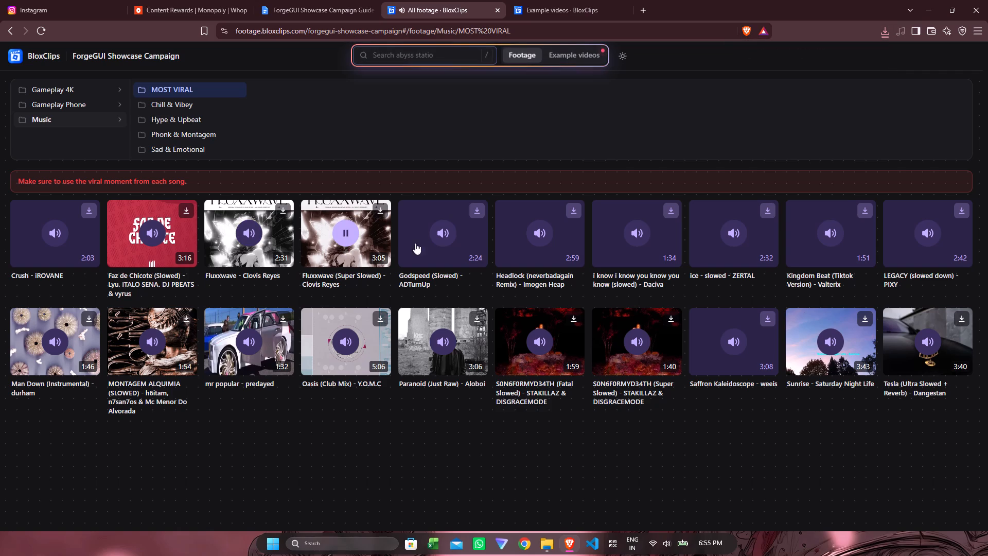
Sample Godspeed, Headlock, i know i know you know you know, ice - slowed, LEGACY, ice again, Saffron Kaleidoscope and S0N6F0RMYD34TH (Super Slowed).
click(444, 240)
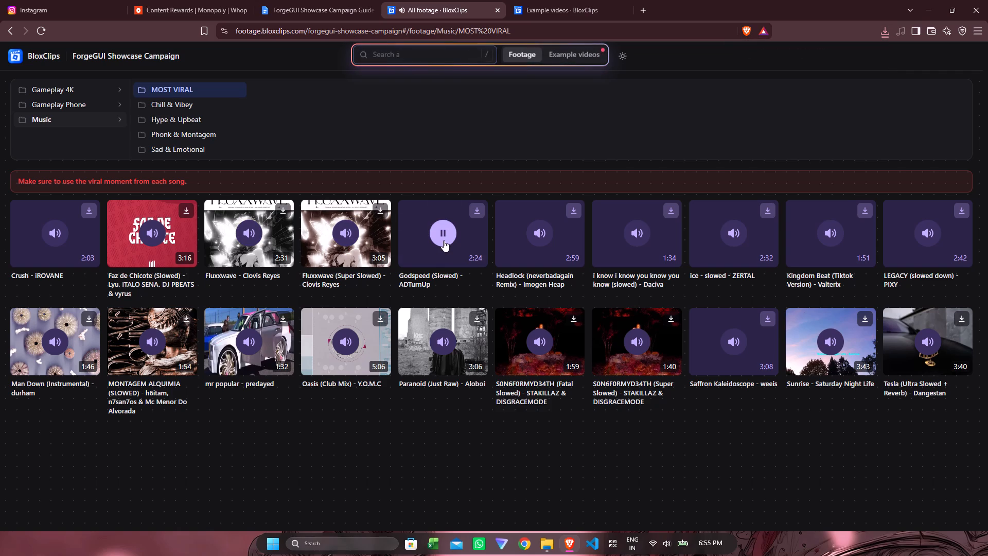
click(534, 242)
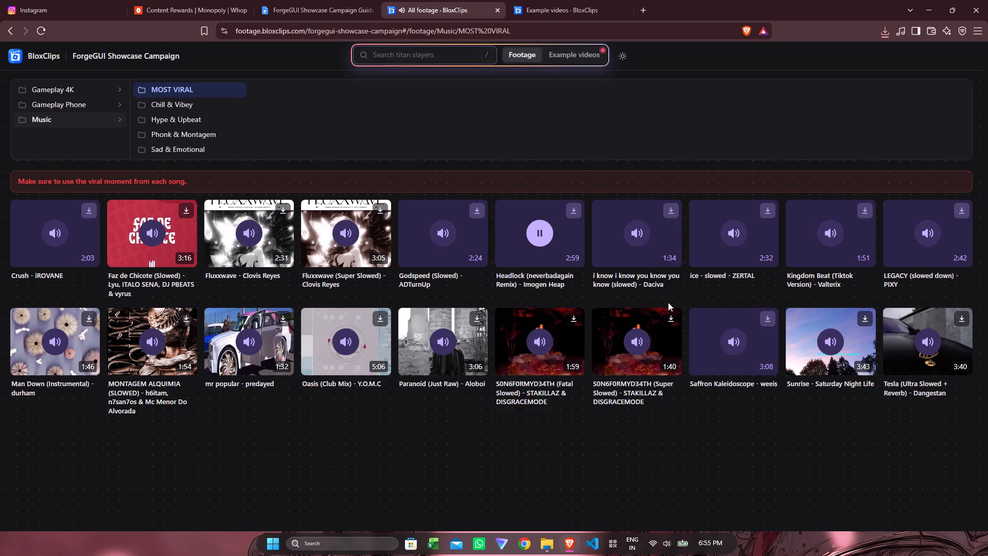
click(641, 236)
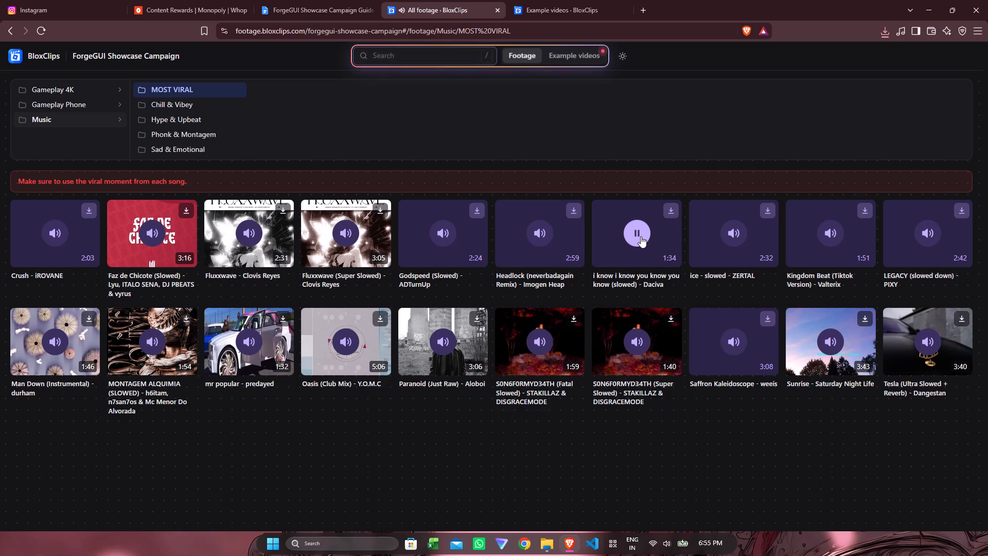
click(730, 228)
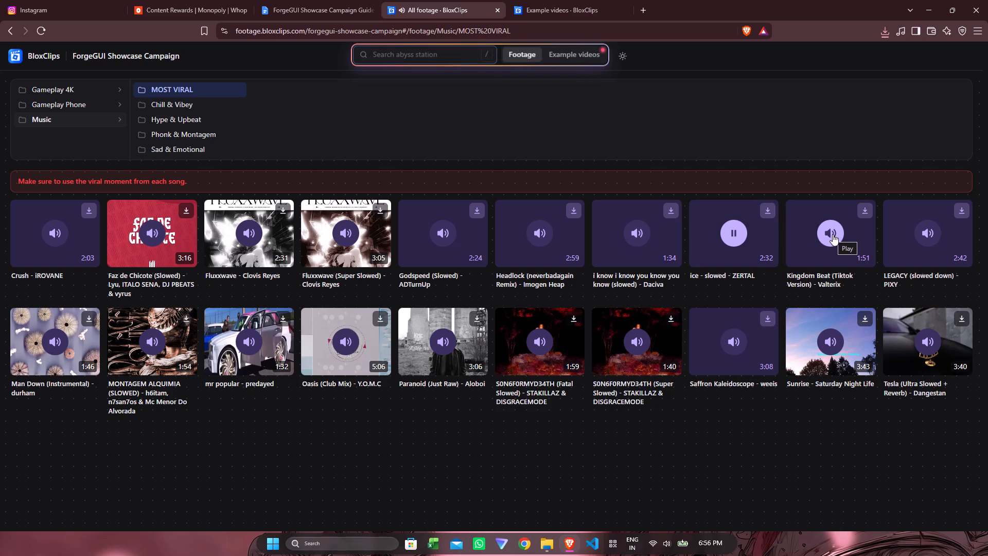
click(927, 237)
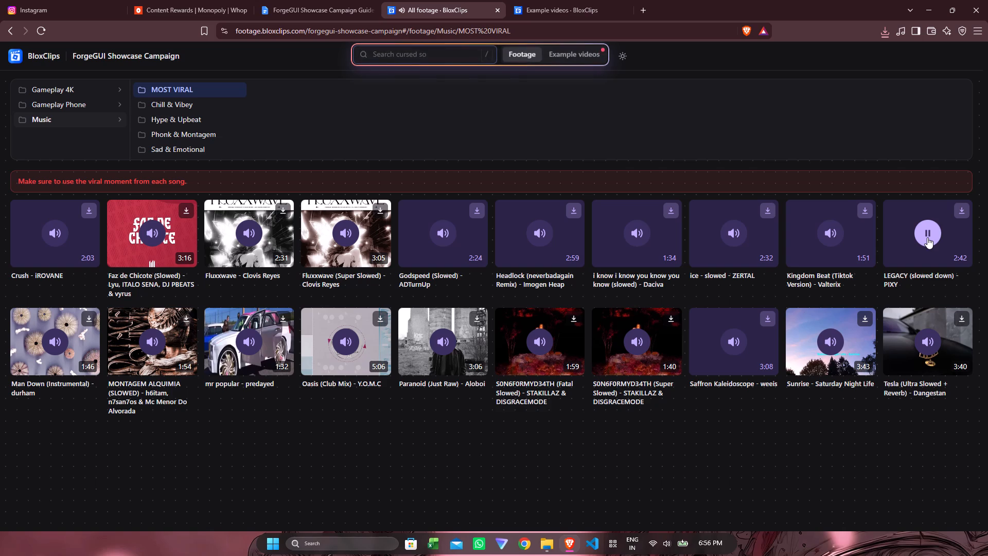
click(736, 235)
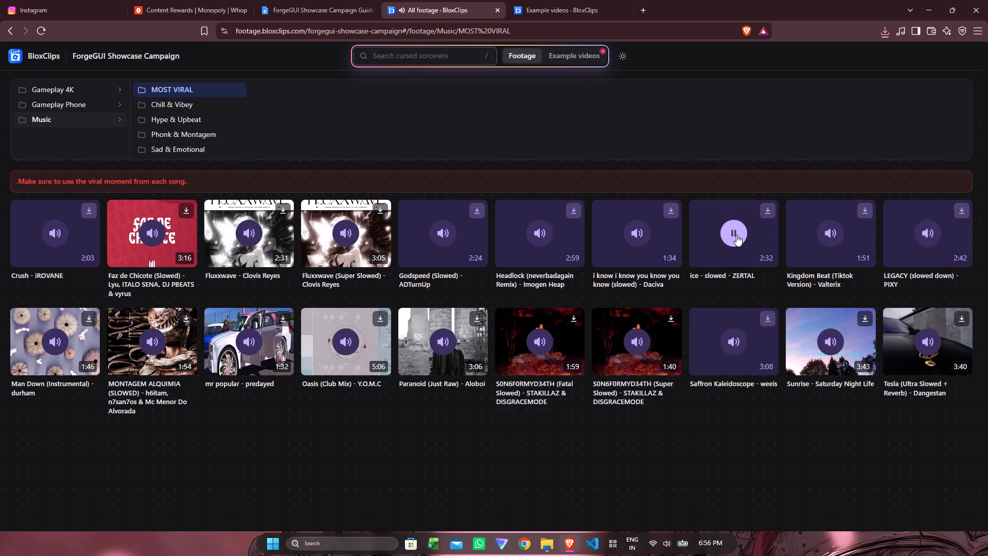
click(735, 337)
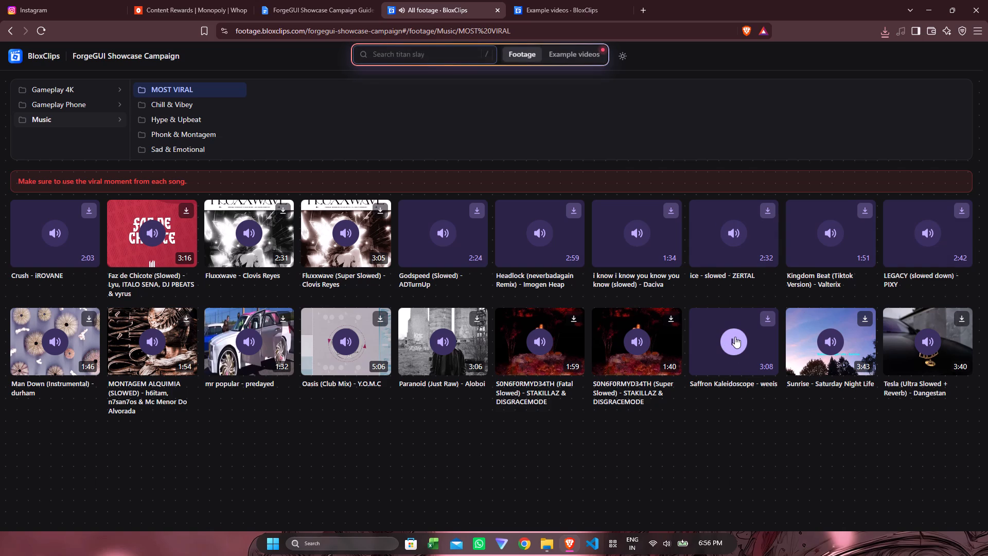
click(631, 340)
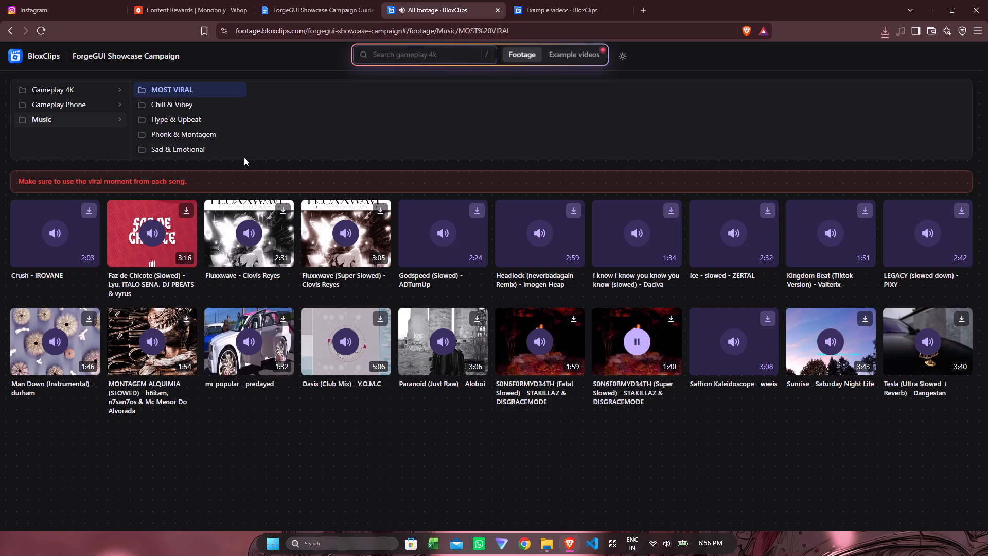
Open the Hype & Upbeat music folder and sample Alors on danse and DANCE... by Slayyyter.
click(175, 120)
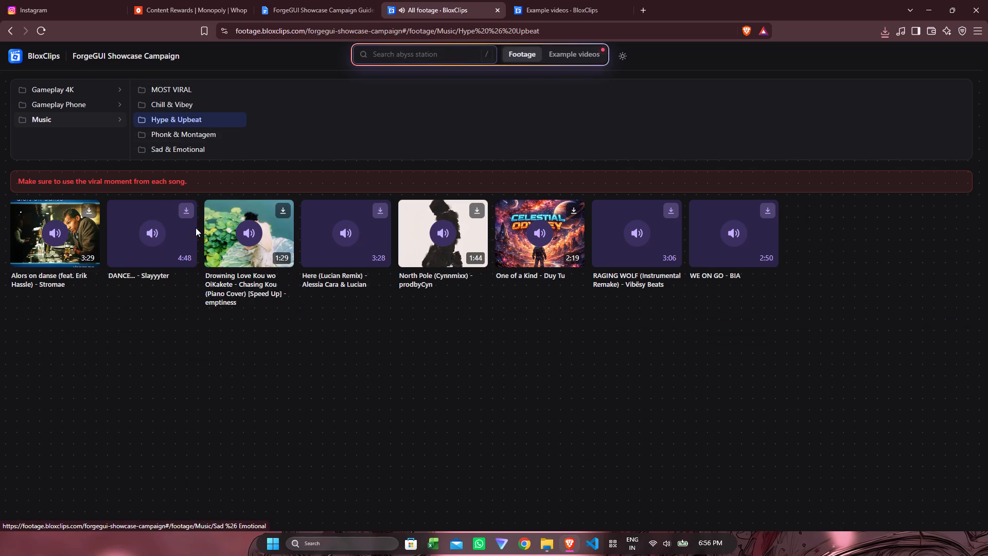
click(47, 238)
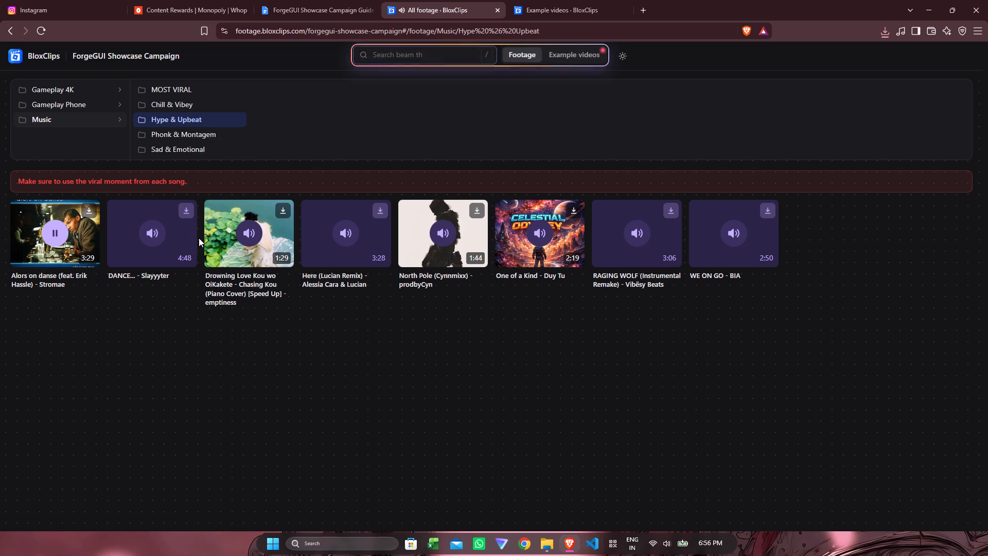
click(158, 233)
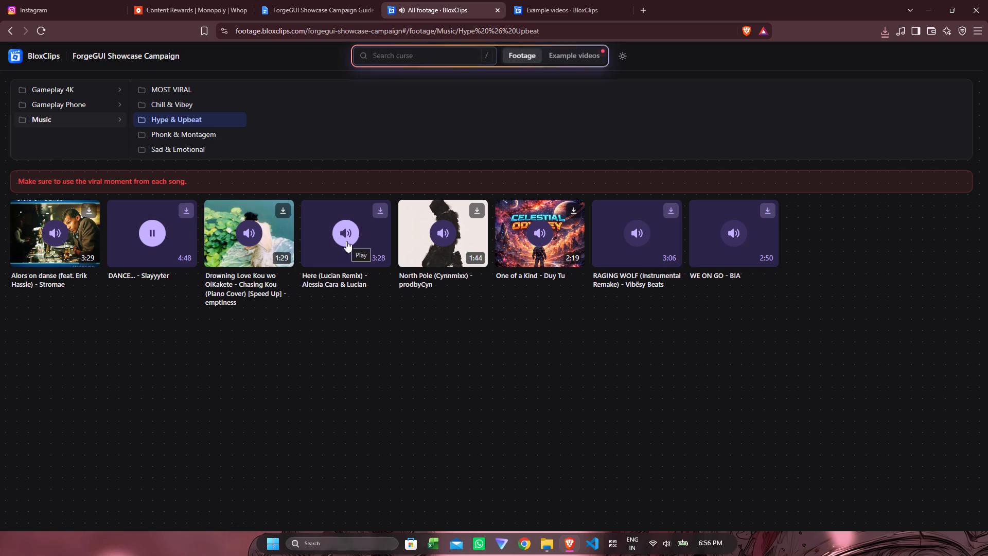
Play North Pole (Cynnmixx), open its full player, and skip to the viral moment at about 0:36.
click(448, 236)
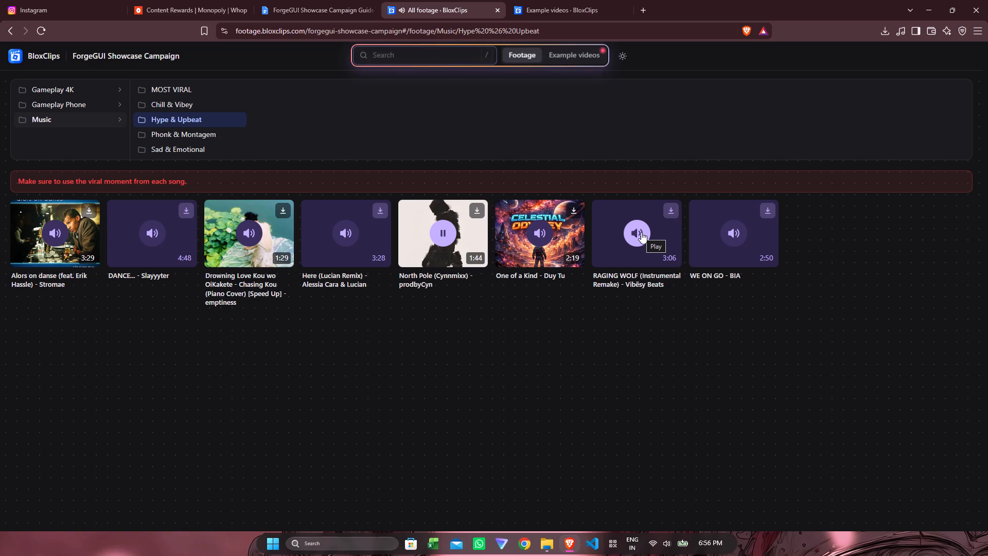
click(416, 263)
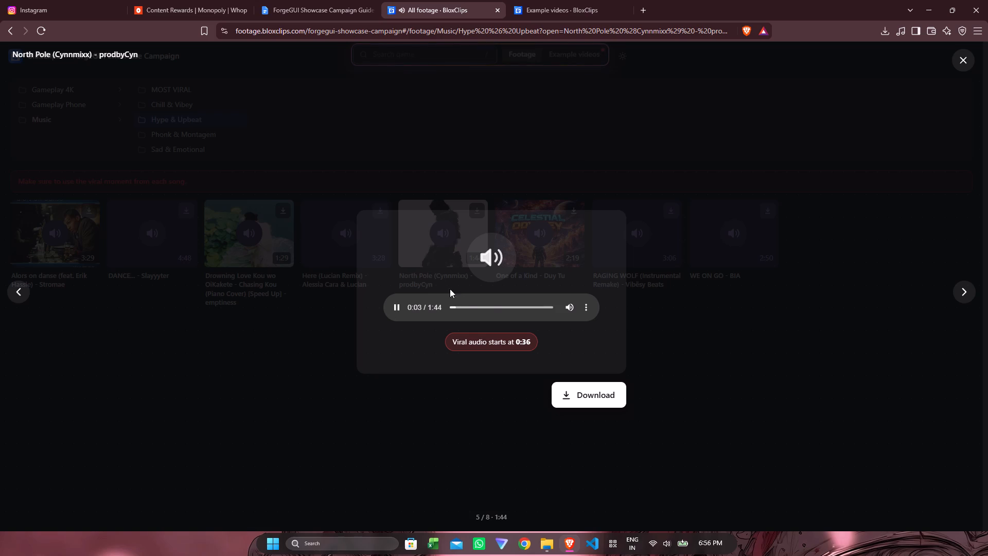
drag(472, 307, 485, 311)
Download North Pole (Cynnmixx) - prodbyCyn as an MP3 into the Roblox Clipping folder in Downloads and close its player.
click(568, 391)
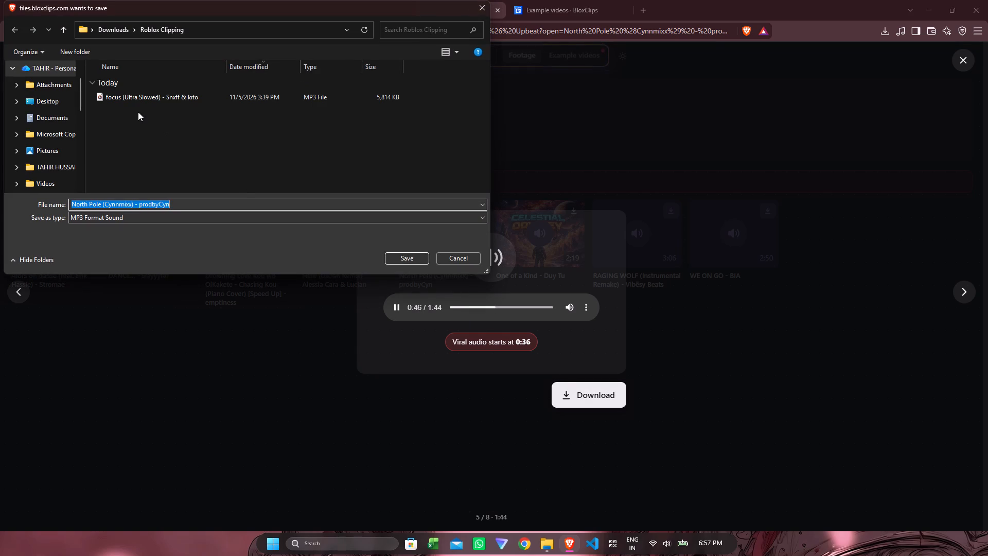
click(413, 259)
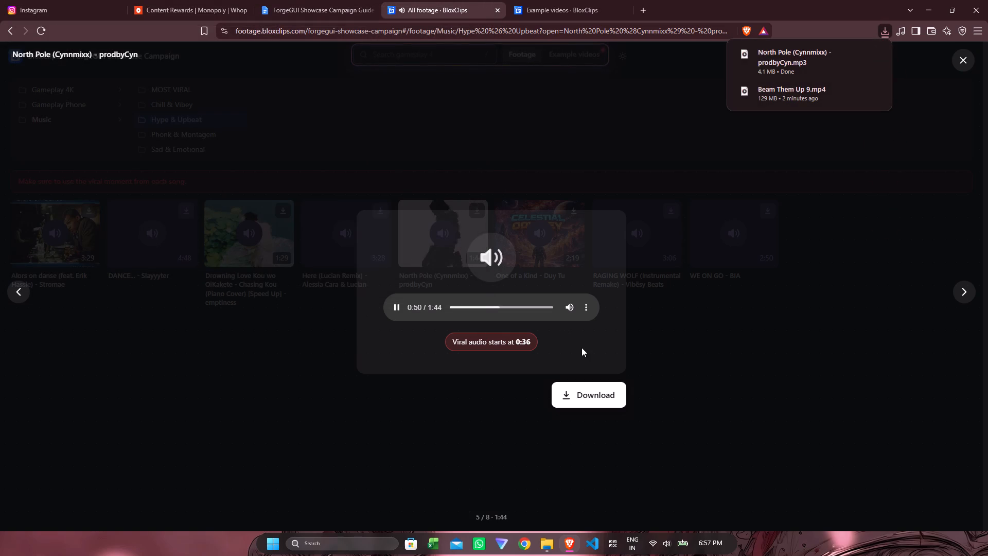
click(648, 373)
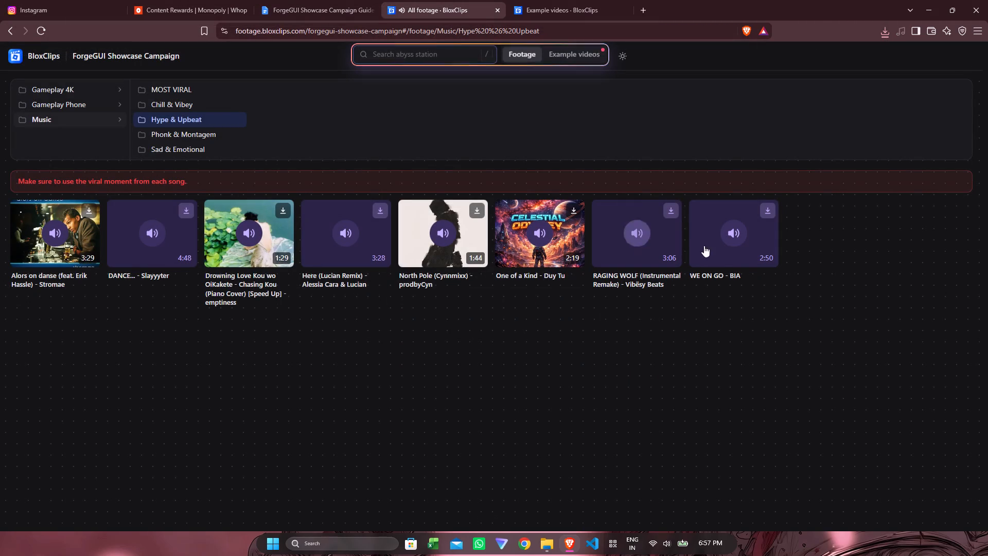
Open the full player for WE ON GO - BIA to check its viral moment, and close it.
click(725, 247)
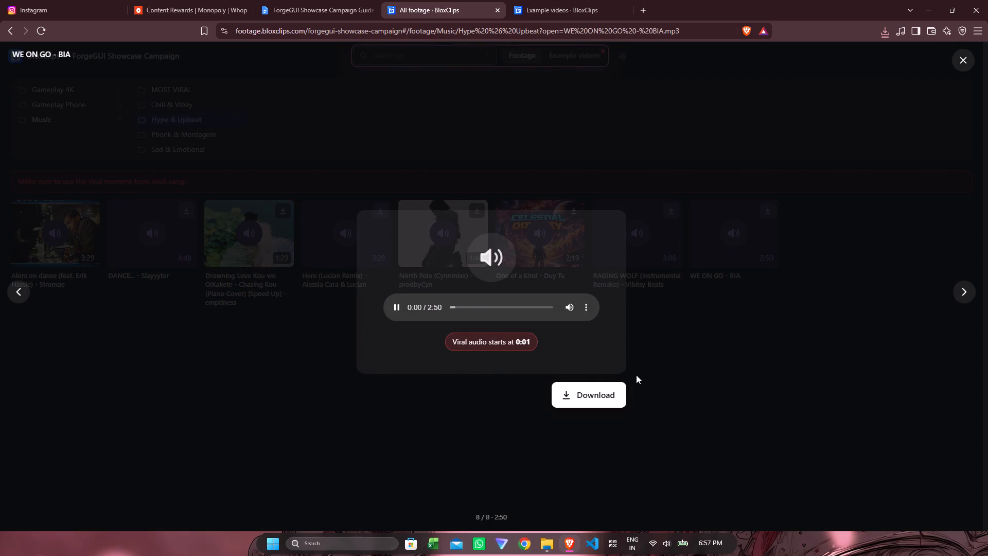
click(636, 375)
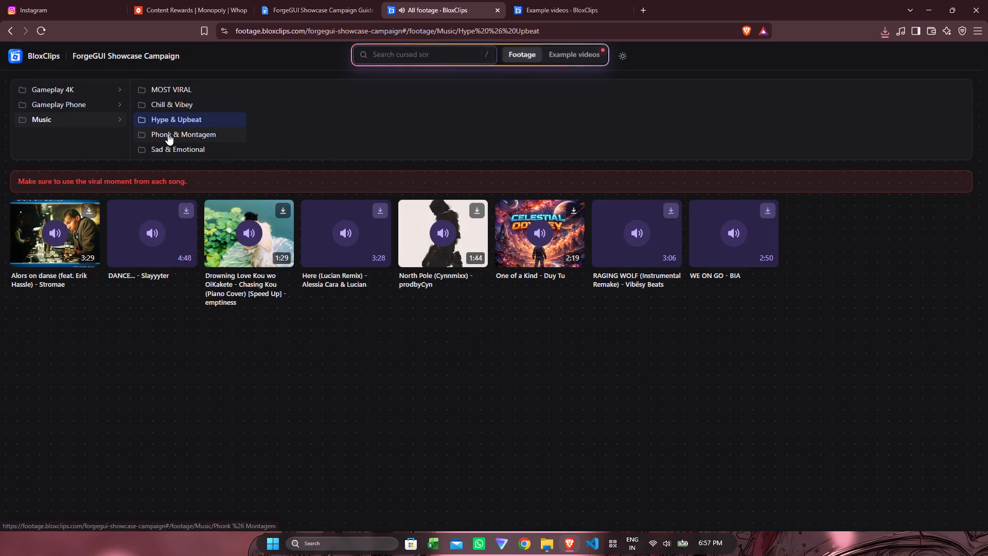
Open the Phonk & Montagem music folder and sample Untitled, Devil Eyes, focus, MEOW BOSS, MONTAGEM PEGADORA and MONTAGEM PERIGOSA.
click(168, 134)
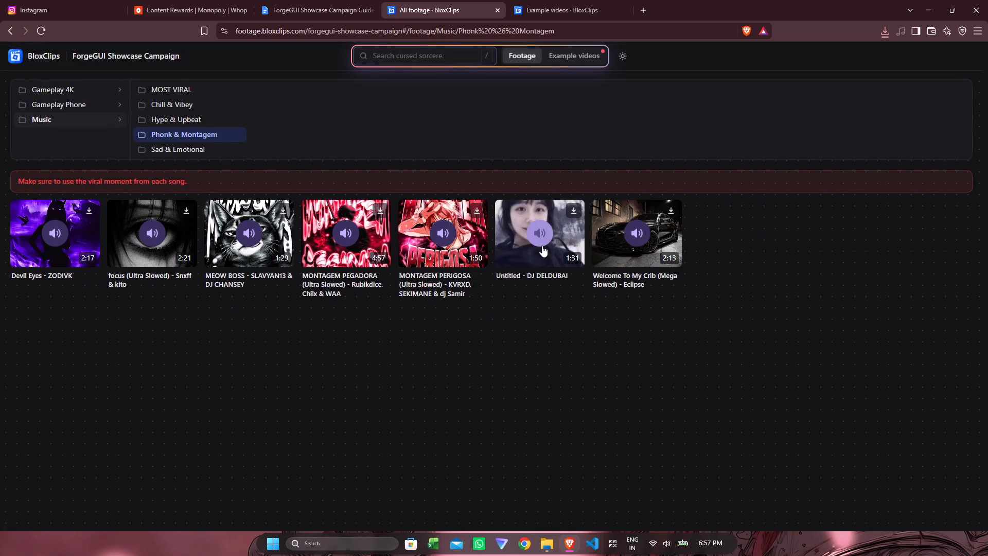
click(538, 241)
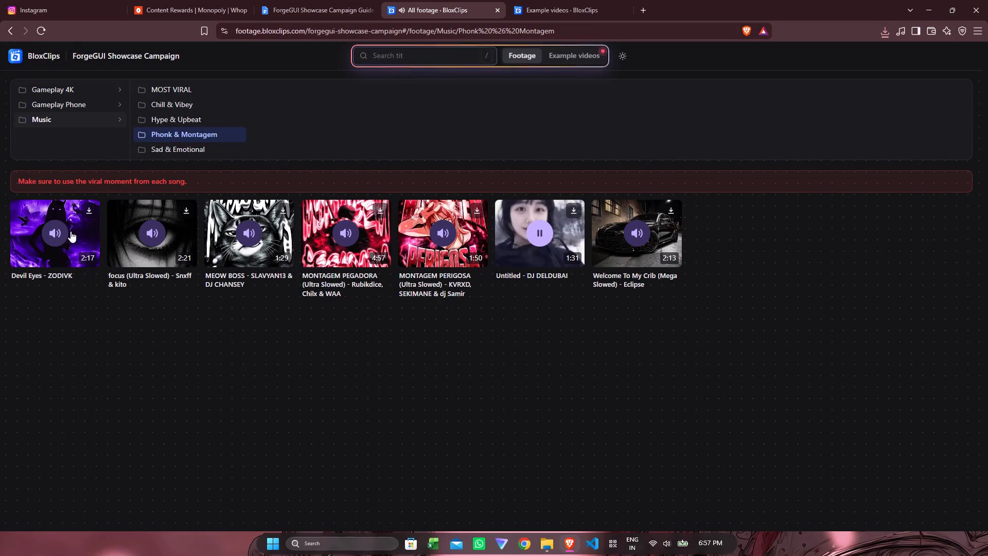
click(58, 233)
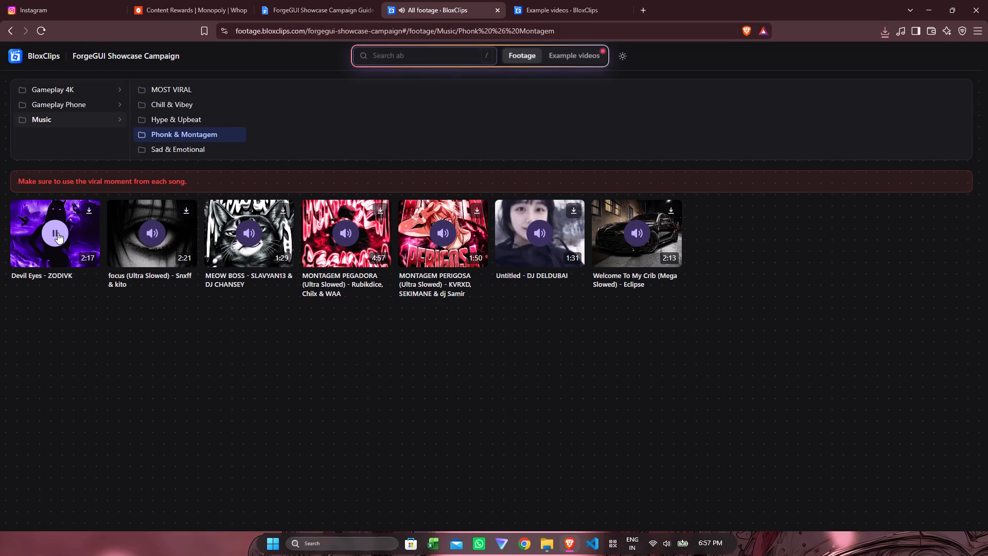
click(149, 235)
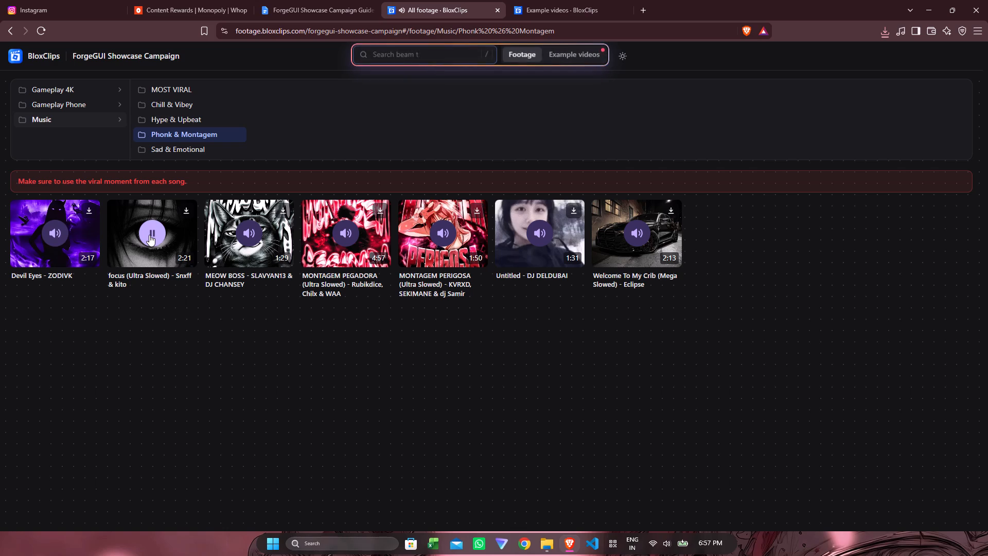
click(247, 235)
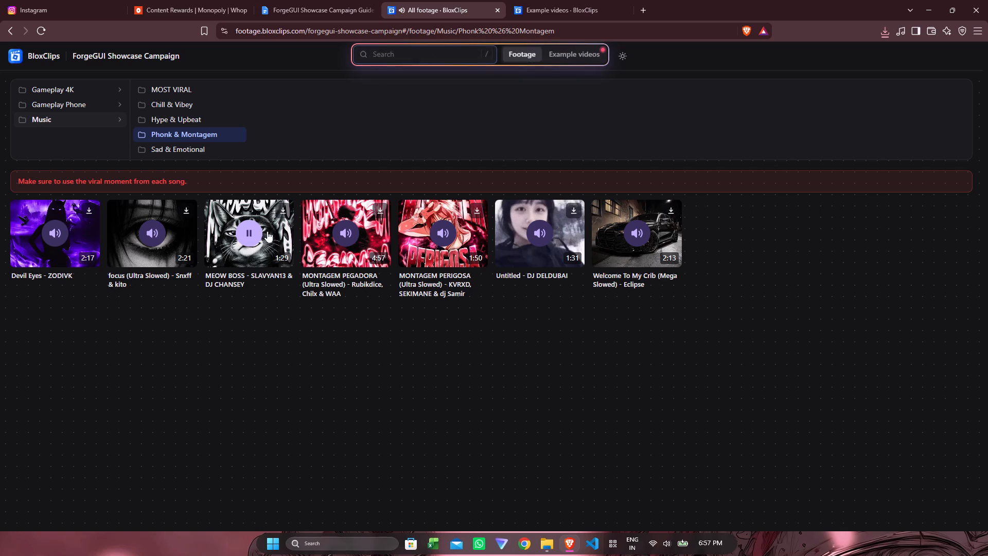
click(341, 237)
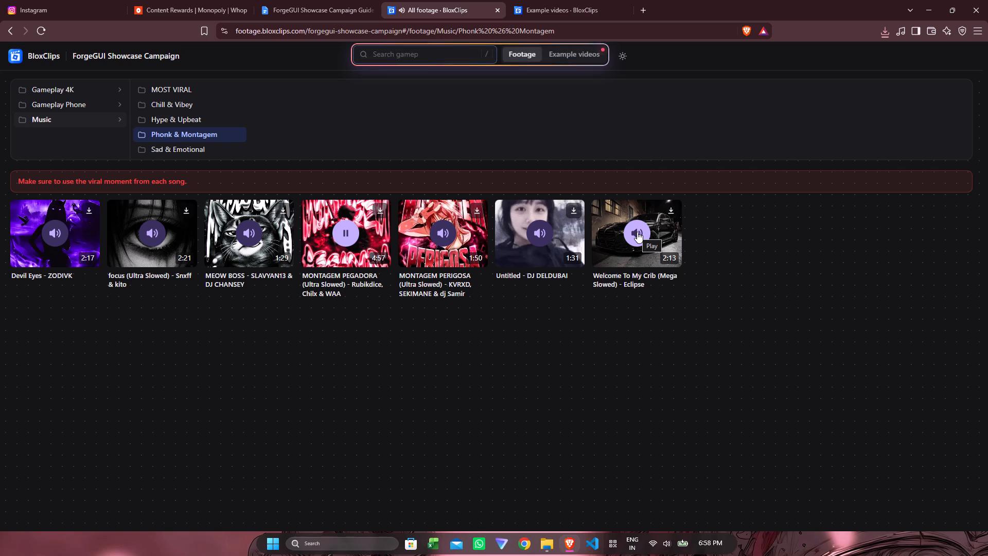
click(442, 231)
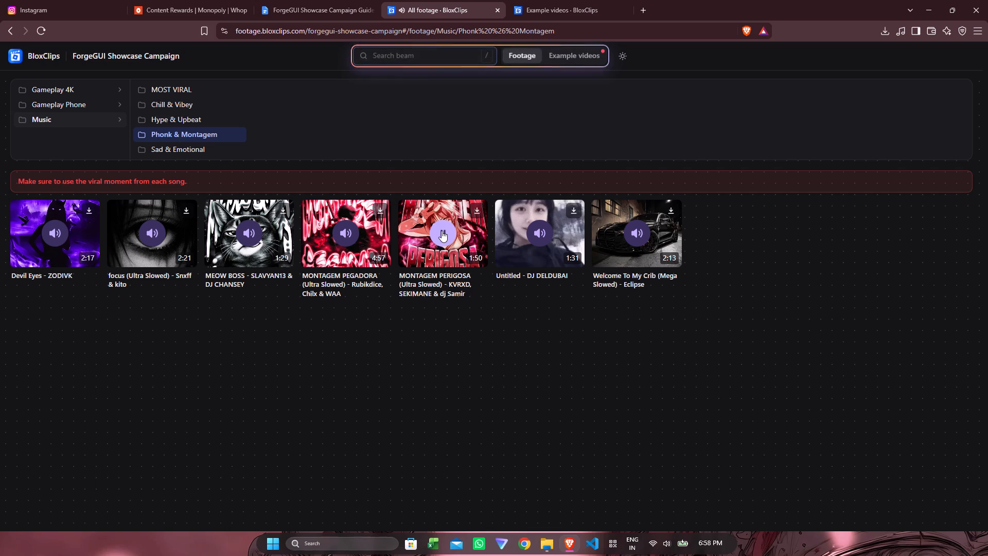
Open the full player for MONTAGEM PERIGOSA (Ultra Slowed) to check its viral moment, and close it.
click(425, 251)
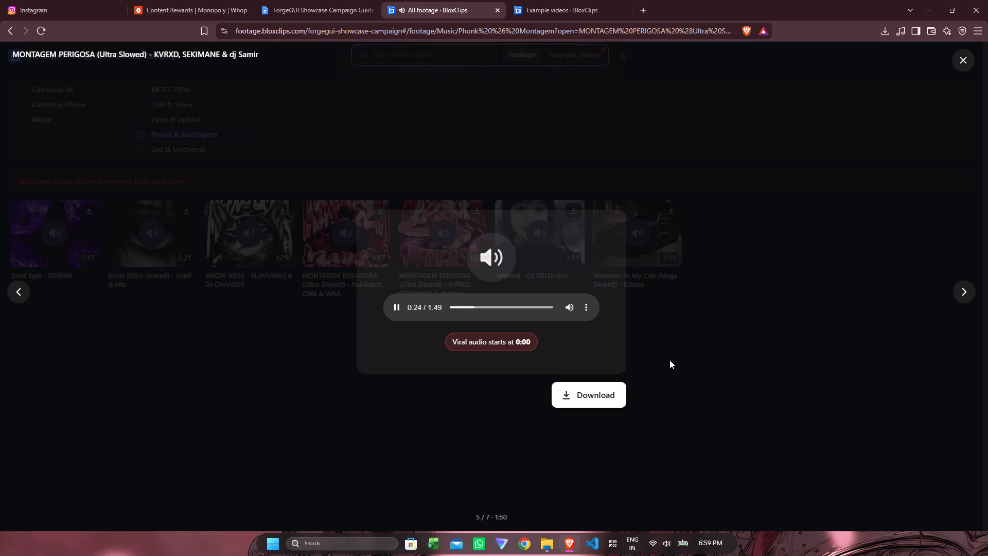
click(669, 360)
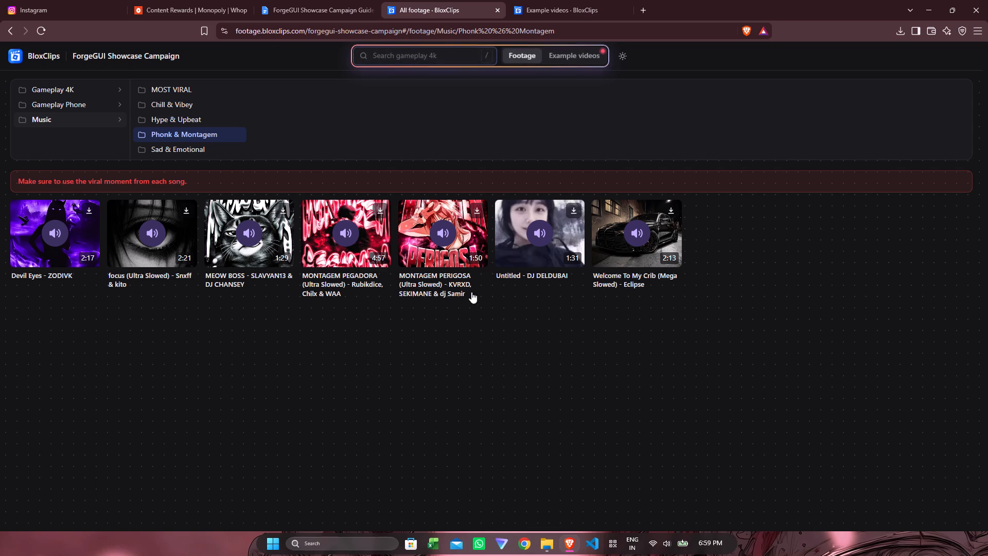
Switch to the markclips.se Instagram profile, play the "bro im not even a dev" reel with sound, and close it.
click(569, 6)
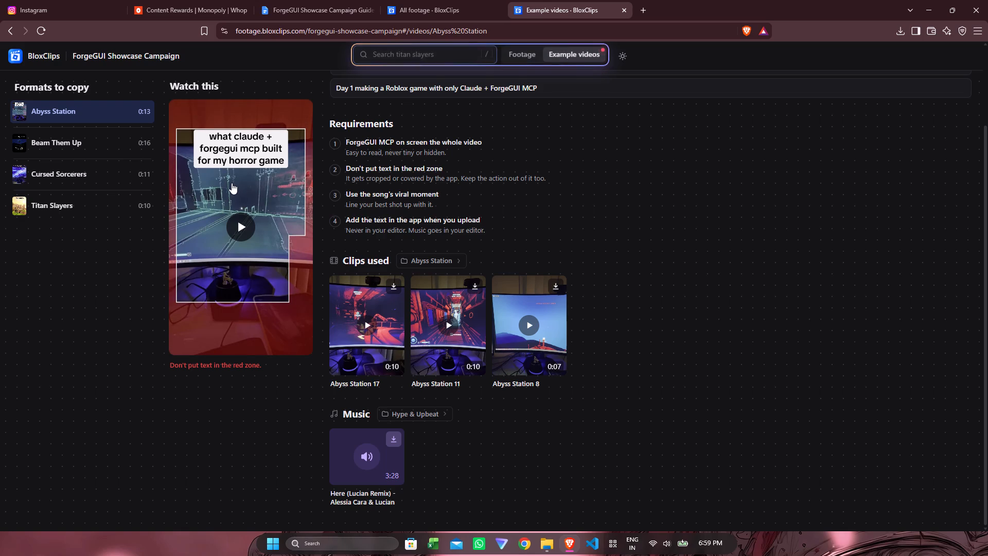
click(173, 0)
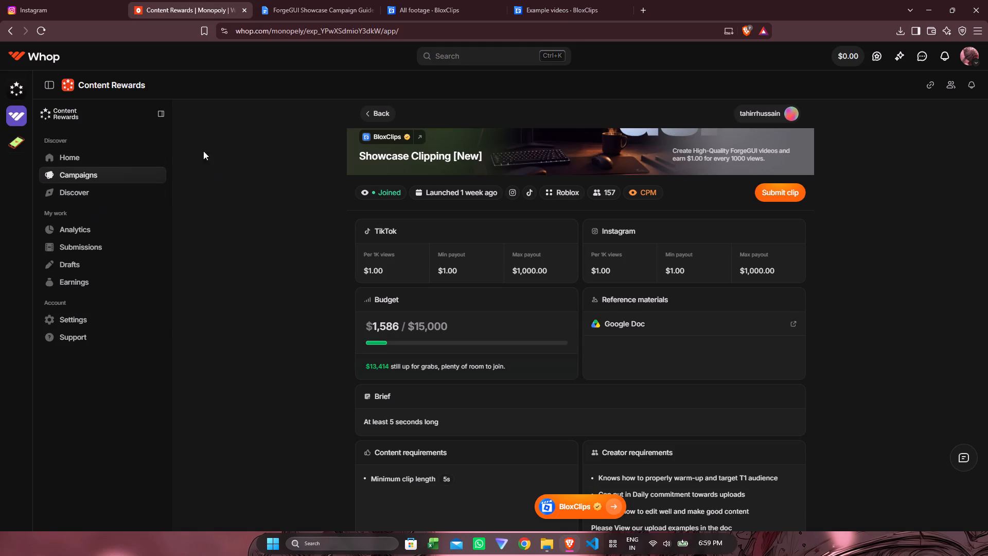
click(78, 0)
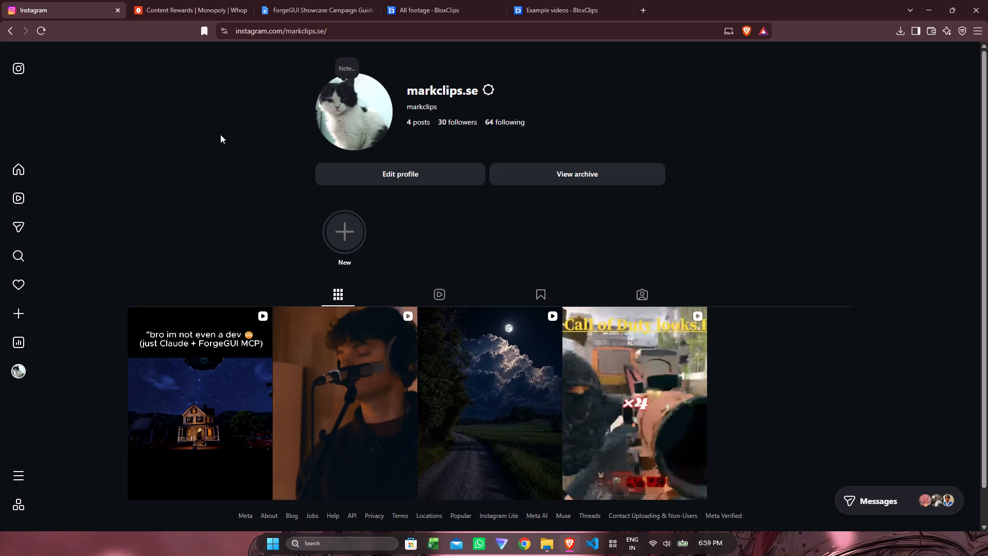
click(214, 393)
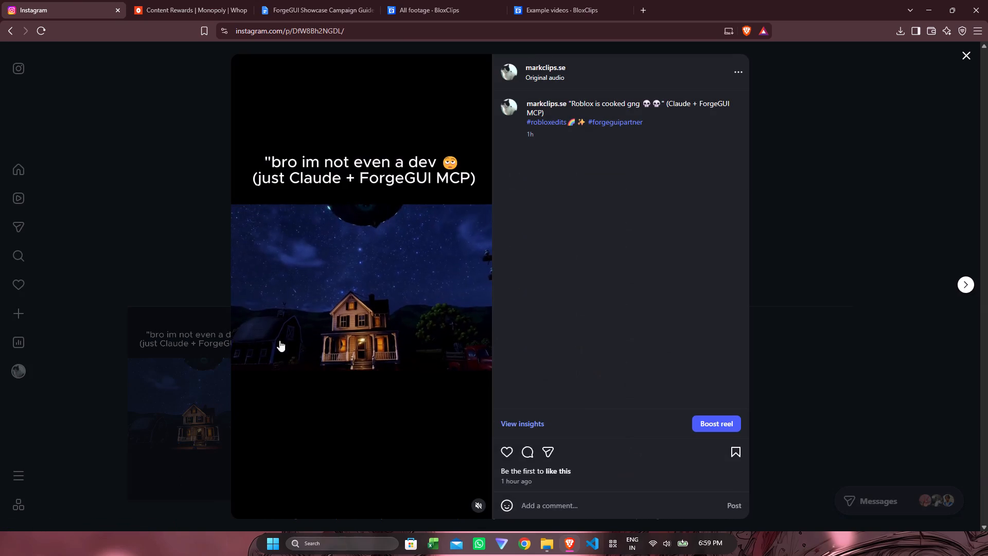
click(474, 508)
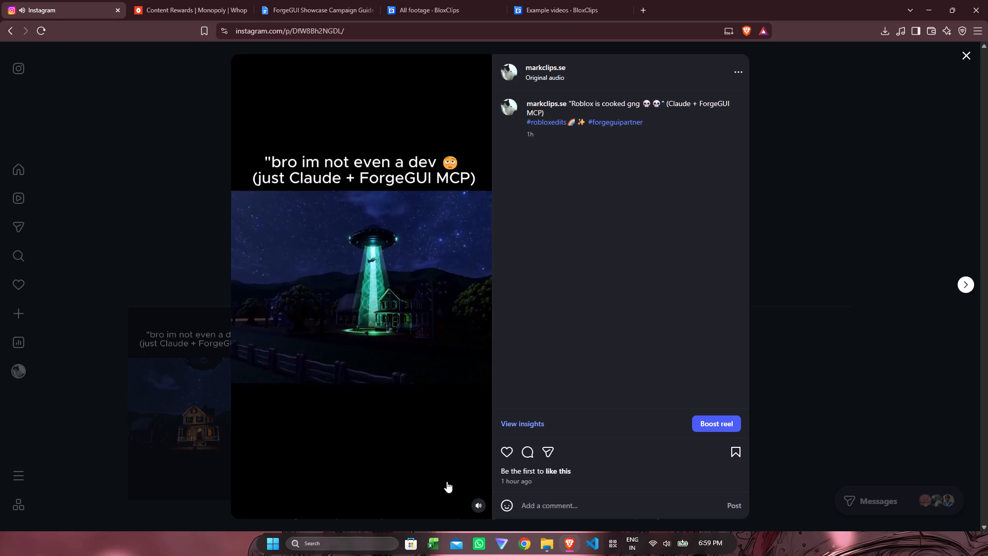
scroll(412, 364, down, 2)
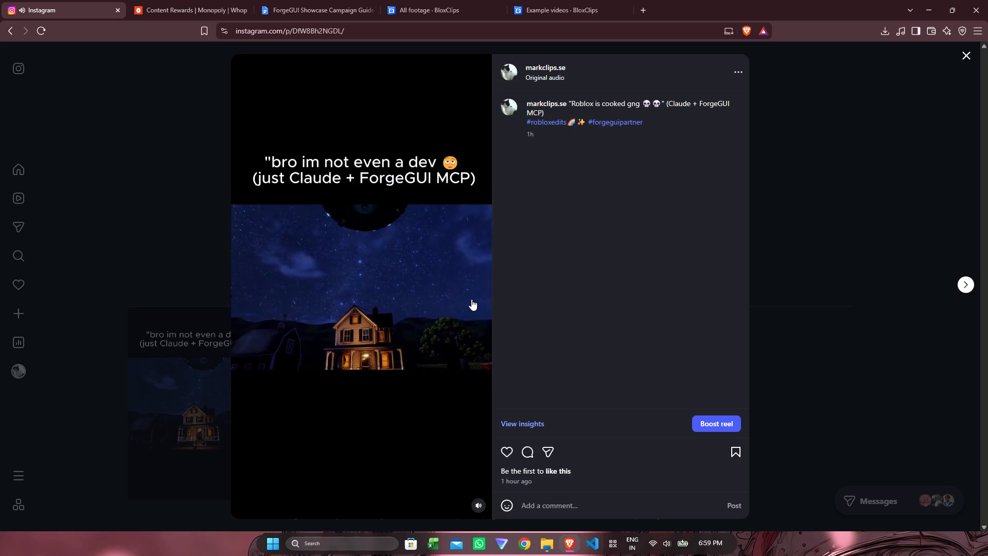
click(837, 237)
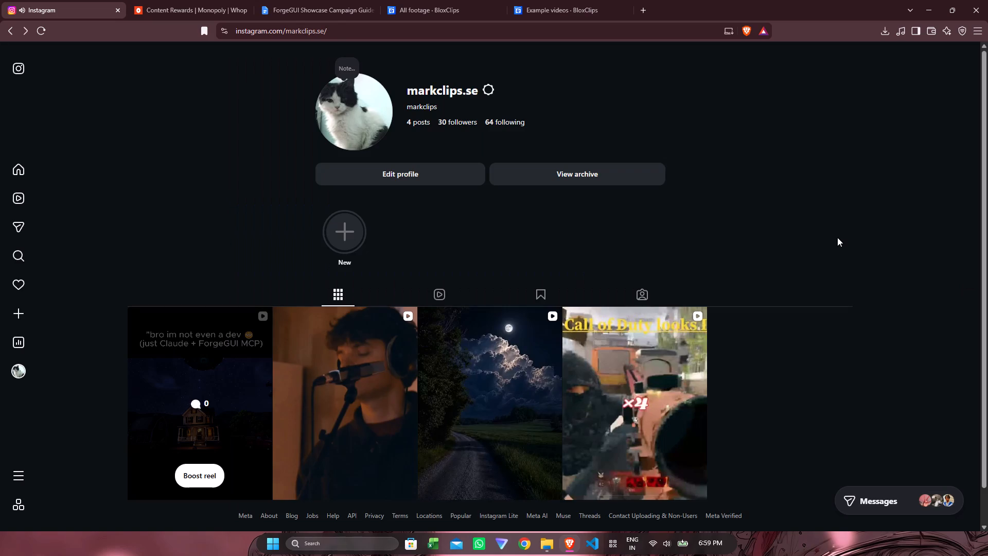
Check the profile's reels view for view counts and return to the posts grid.
click(449, 297)
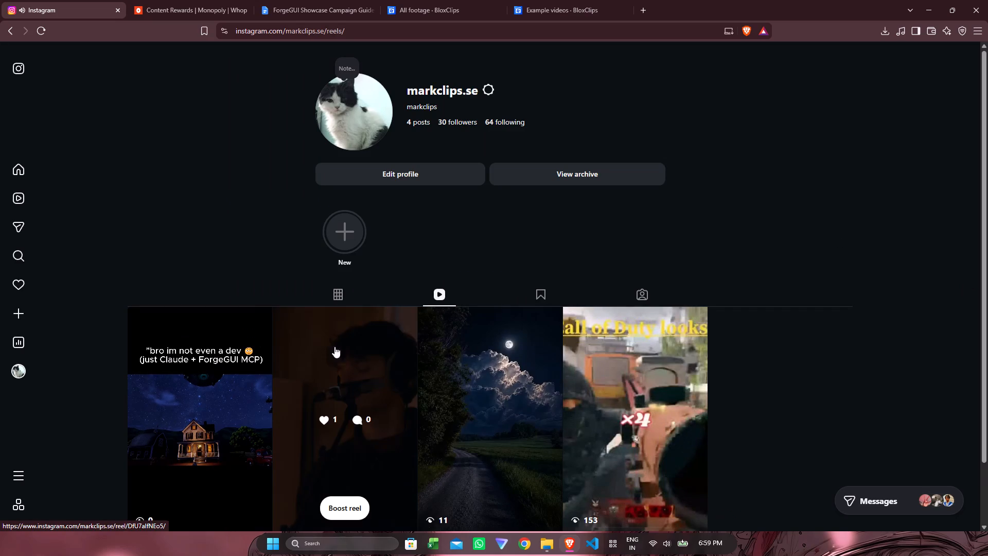
click(334, 290)
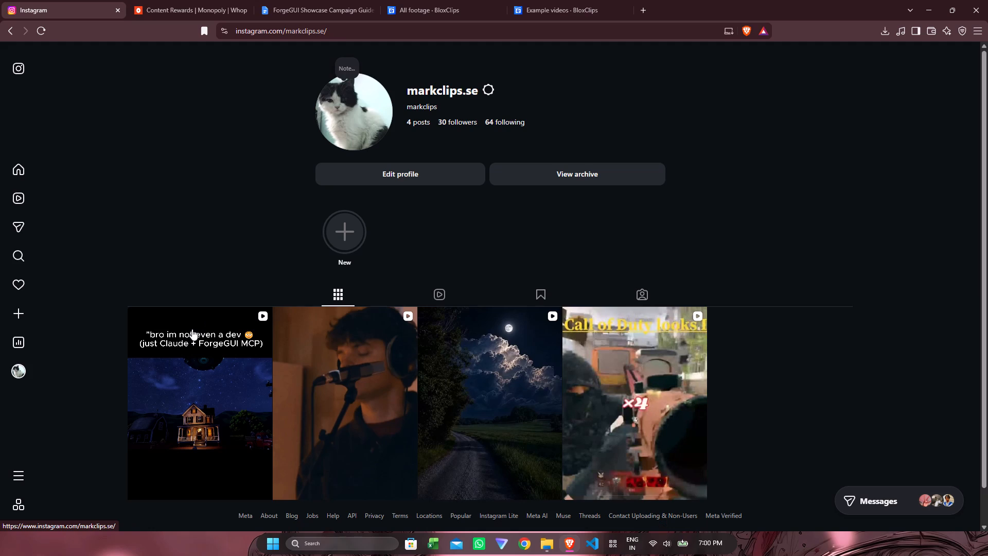
click(80, 393)
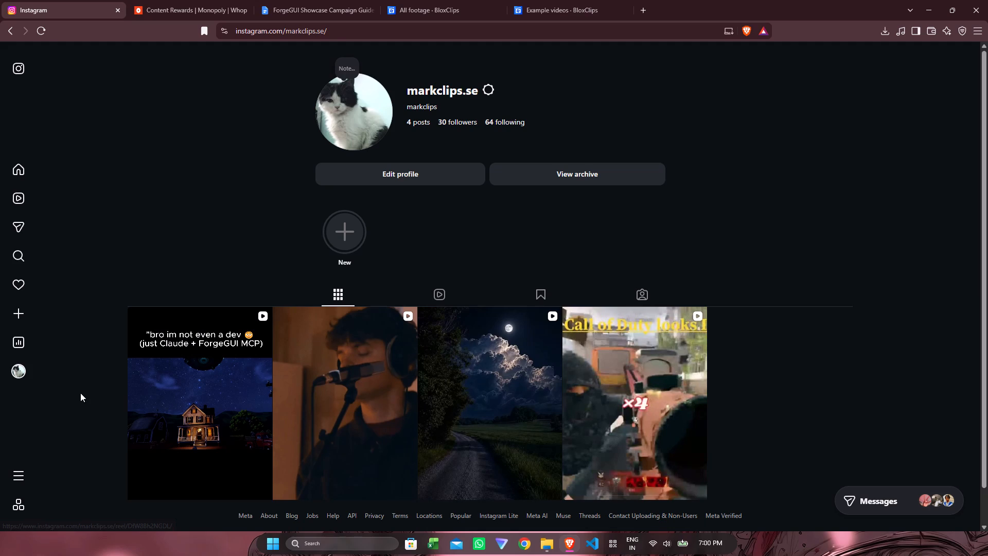
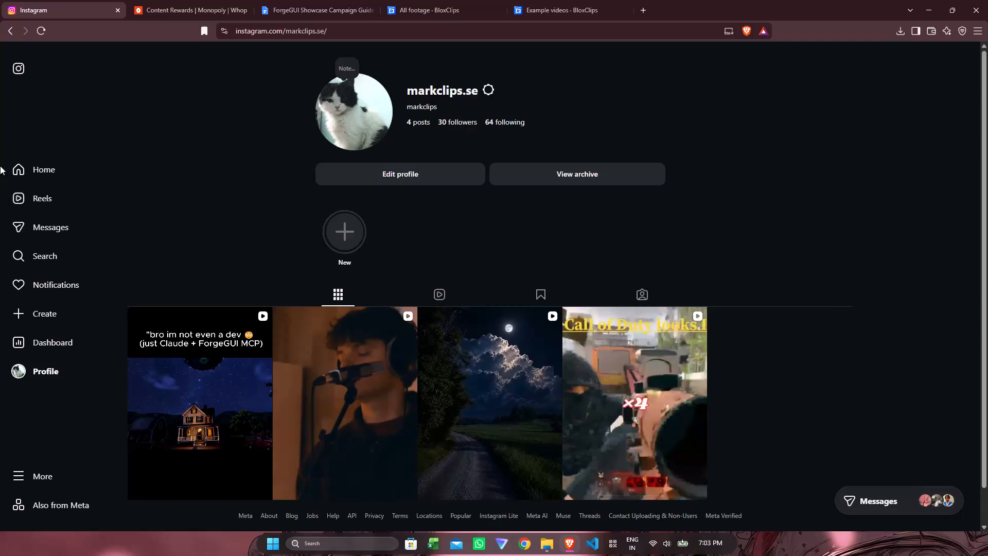
Open the Instagram account's settings and view the Account privacy options.
click(26, 486)
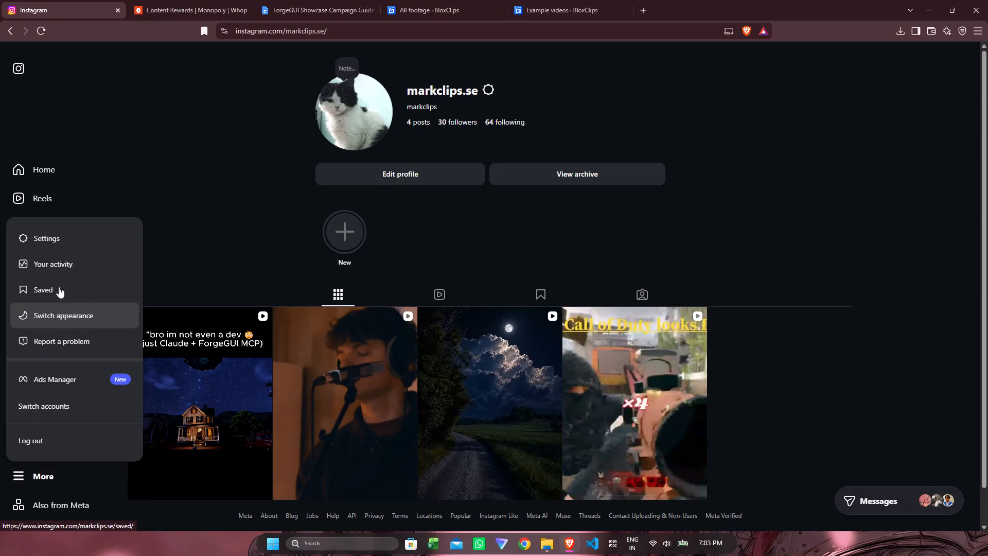
click(77, 246)
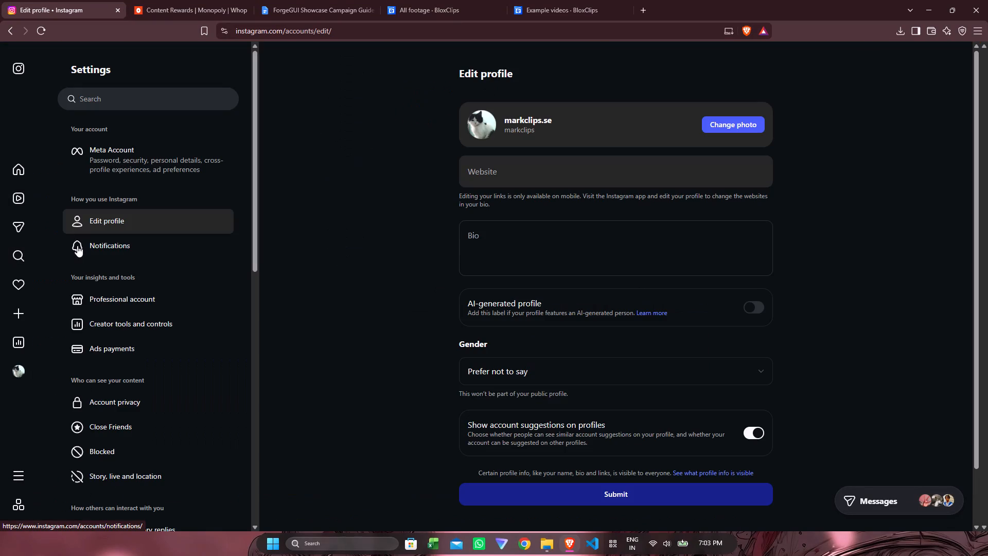
click(105, 407)
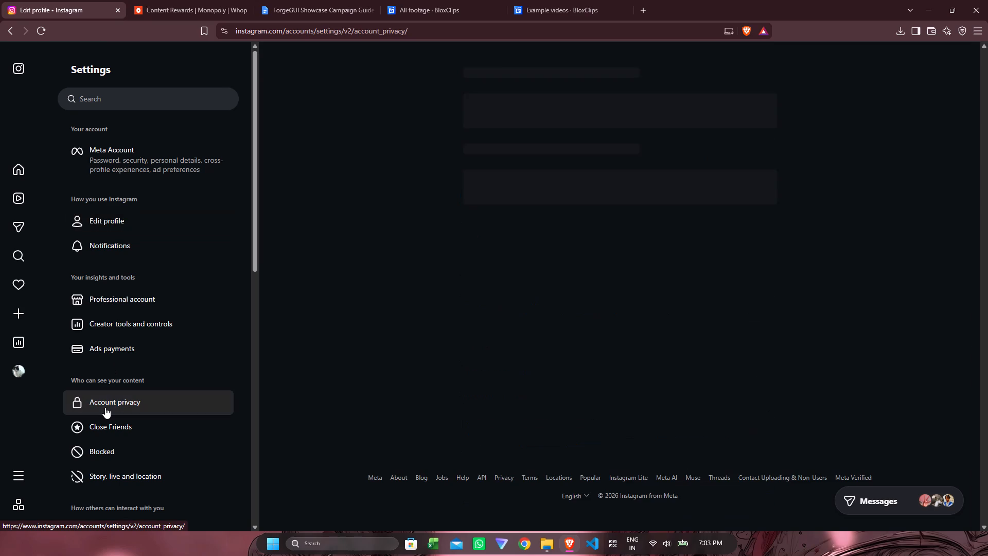
scroll(105, 407, right, 1)
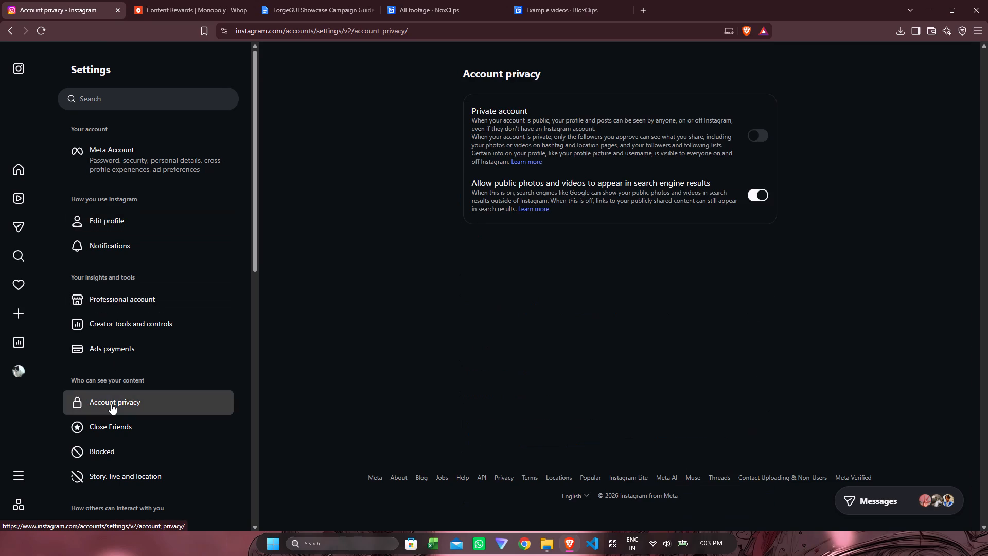
Open Account Status in the Instagram settings and check the removed content and messaging issues.
scroll(111, 404, down, 3)
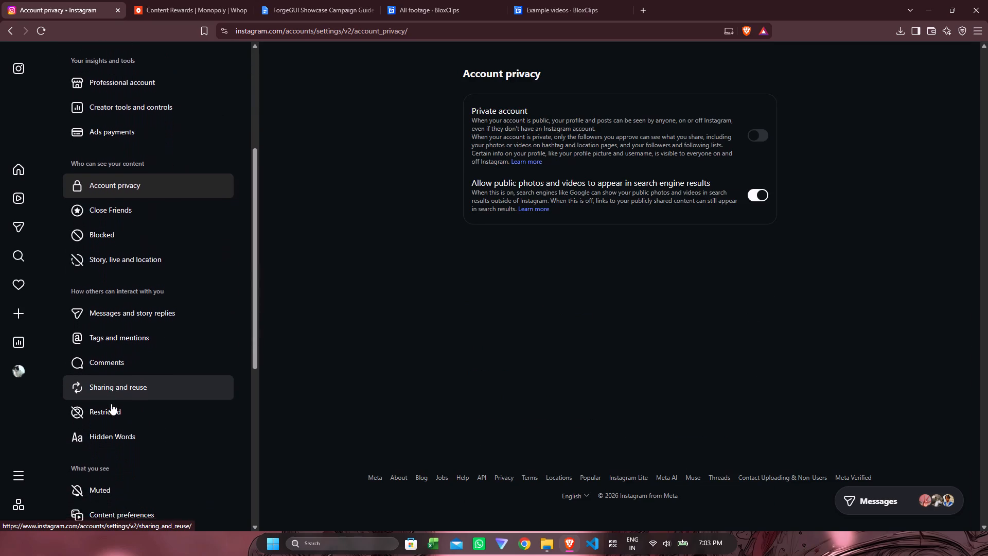
scroll(111, 404, down, 4)
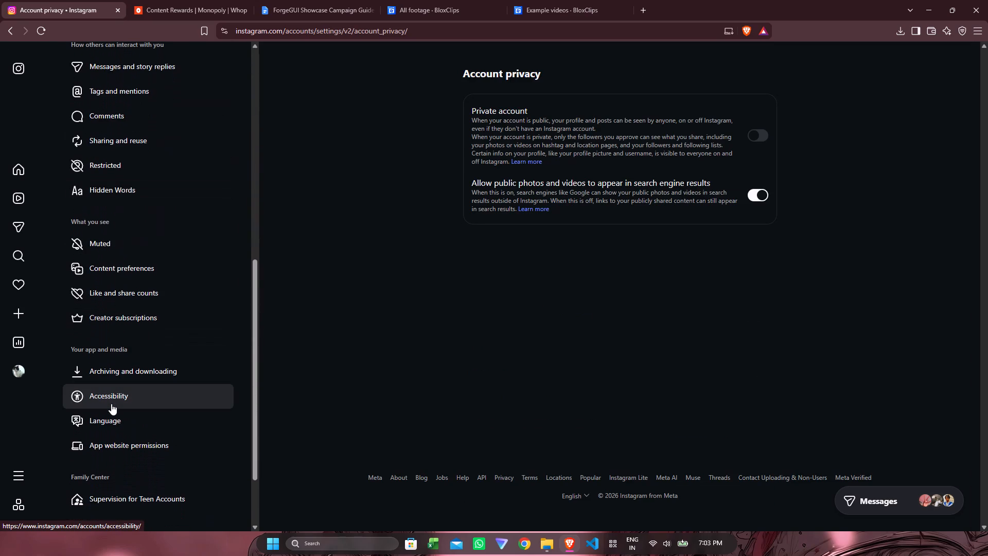
scroll(111, 404, down, 2)
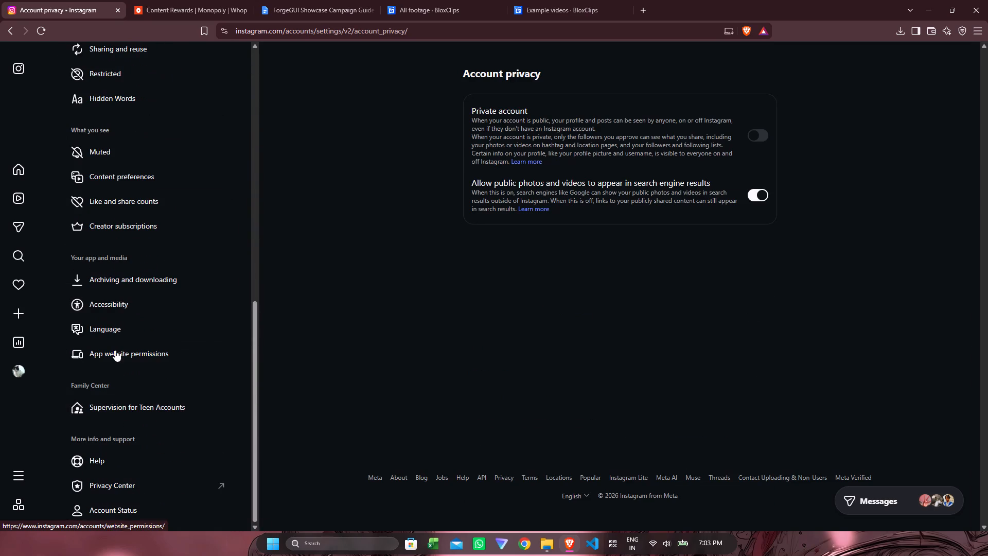
click(133, 517)
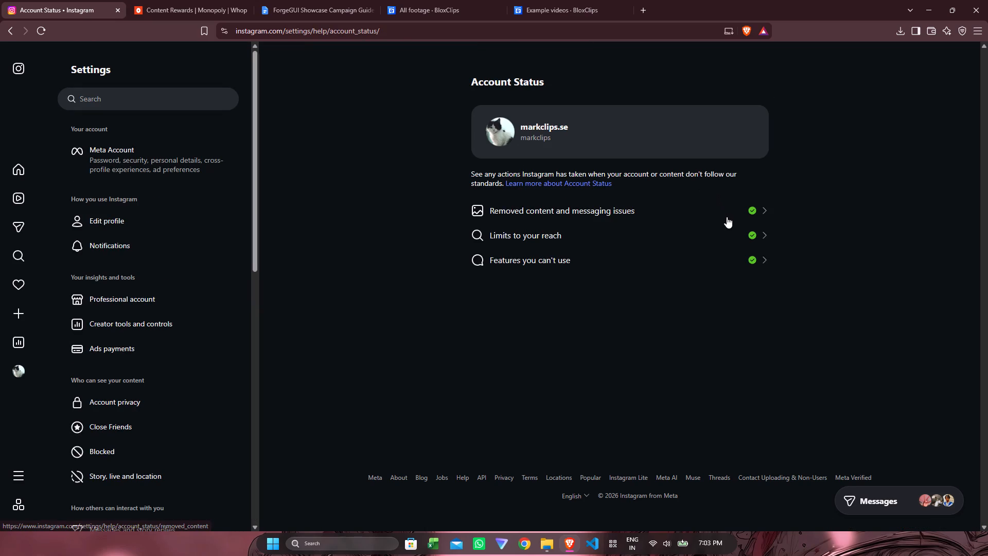
click(759, 211)
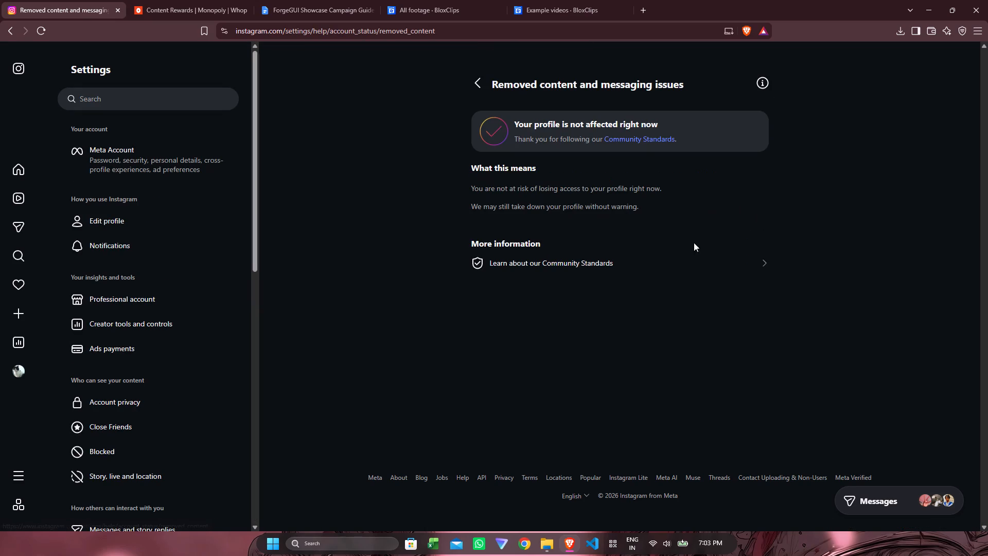
In the Sharing and reuse settings, turn website embeds on.
scroll(632, 308, right, 3)
scroll(135, 464, down, 2)
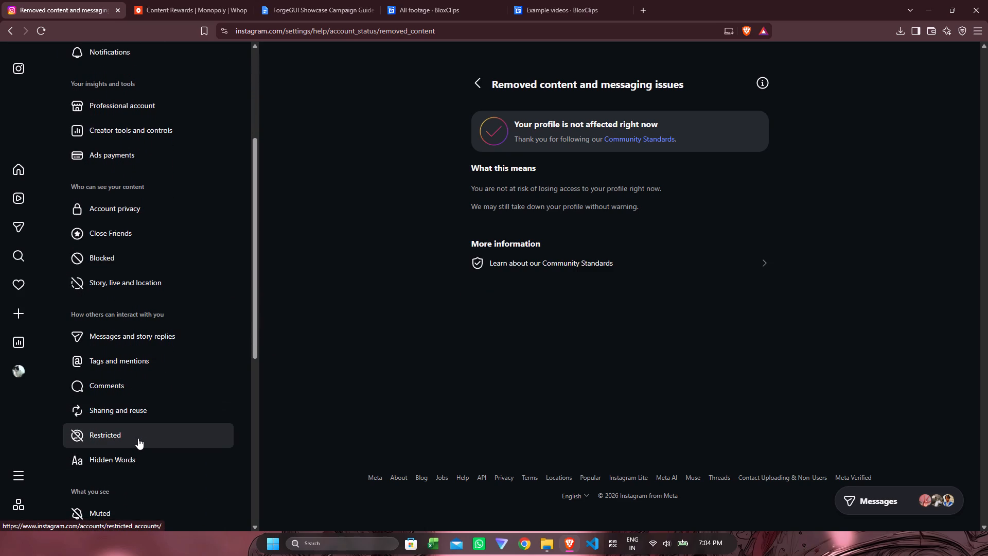
click(138, 416)
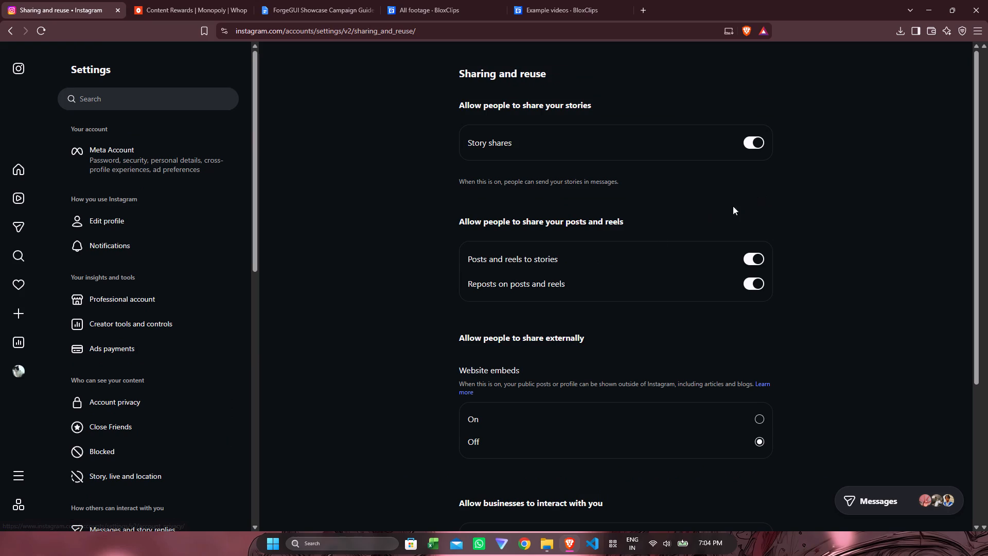
scroll(667, 248, down, 2)
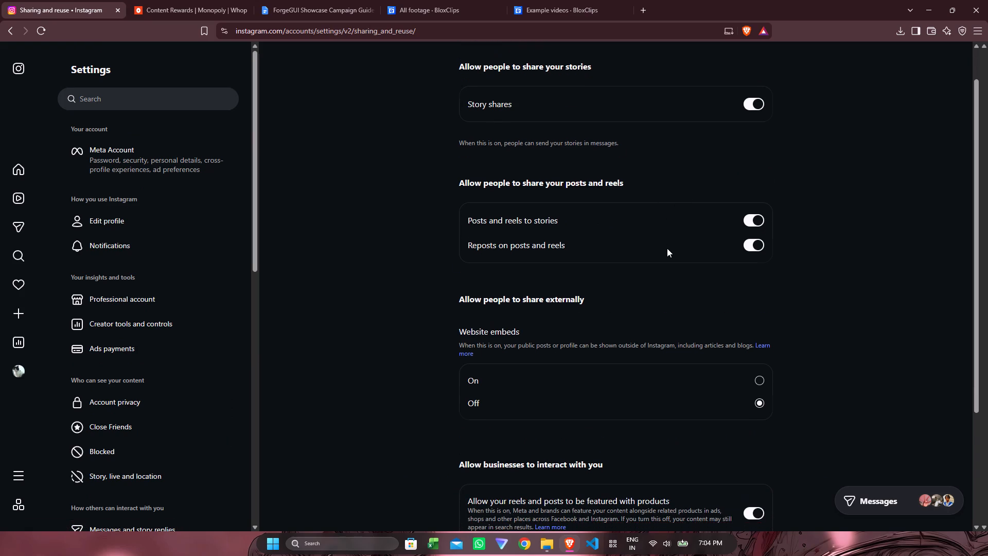
scroll(667, 248, down, 2)
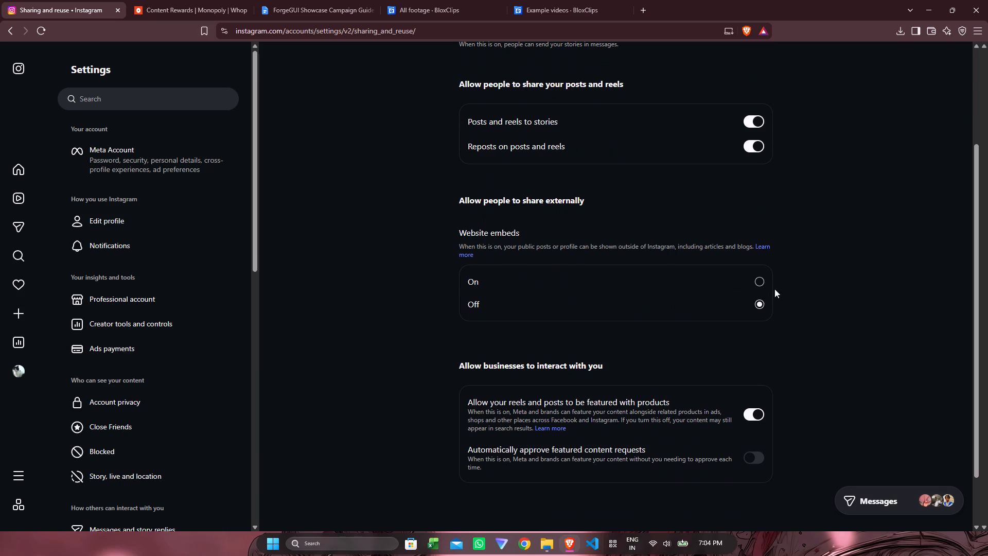
click(758, 282)
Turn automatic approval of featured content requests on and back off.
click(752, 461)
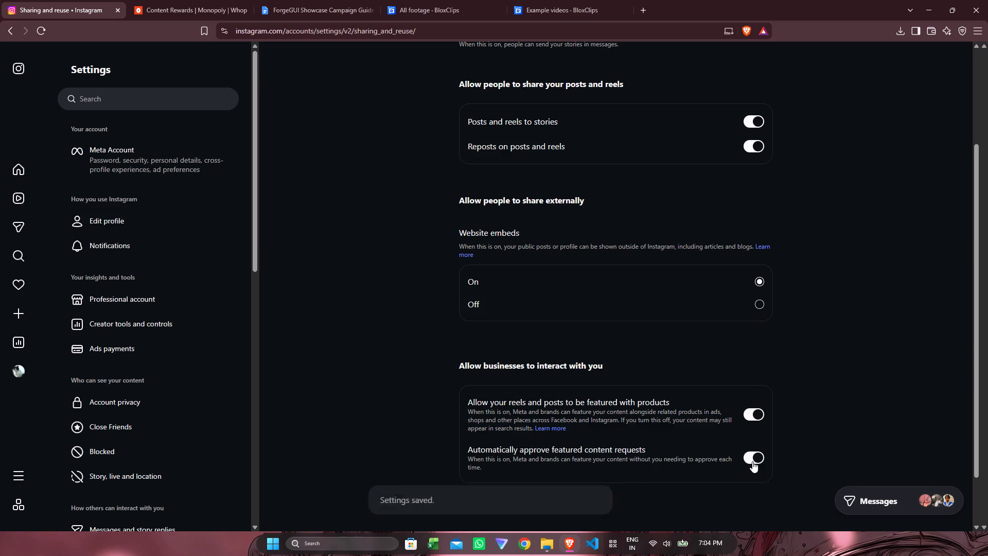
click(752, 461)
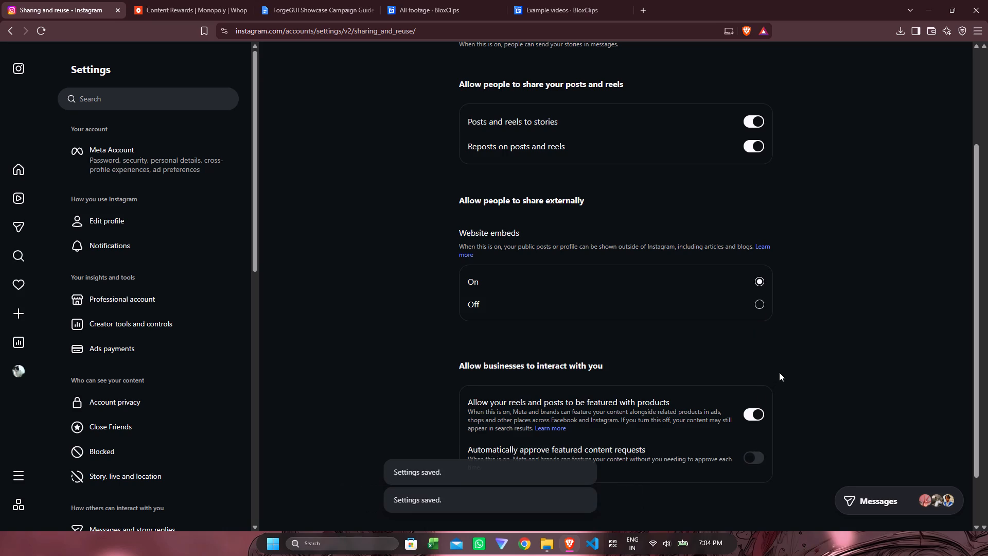
Look over the Sharing and reuse options and the full settings list for other relevant settings.
scroll(779, 372, up, 3)
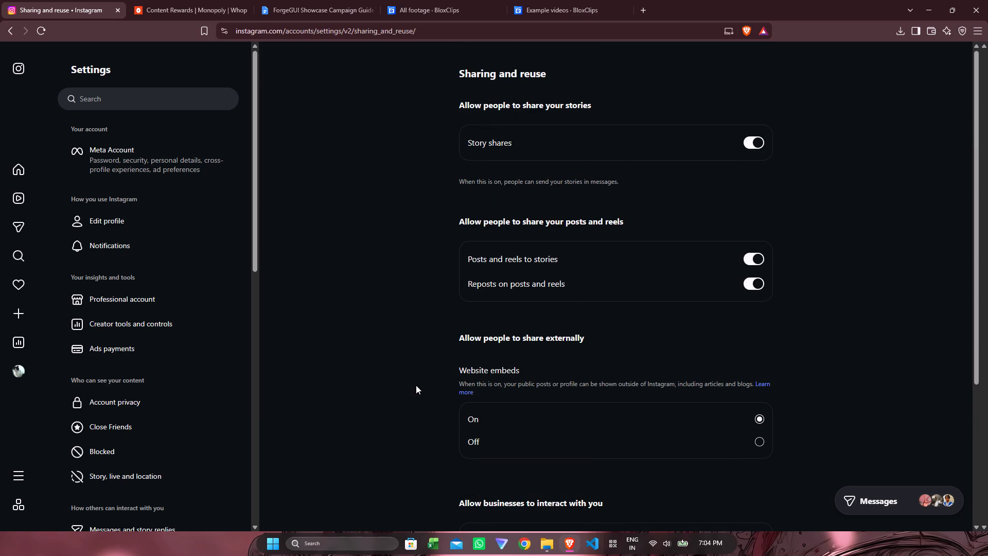
scroll(181, 375, down, 3)
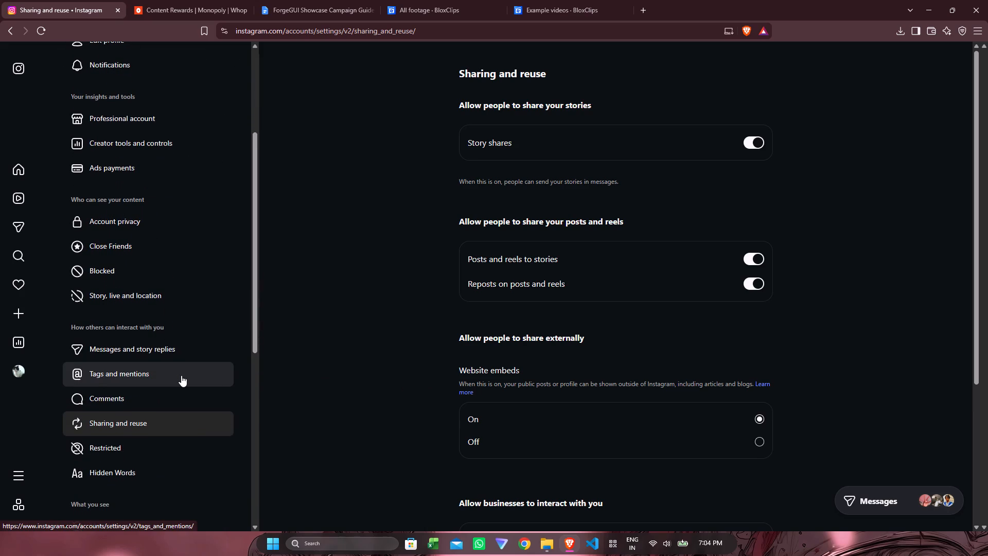
scroll(181, 375, down, 2)
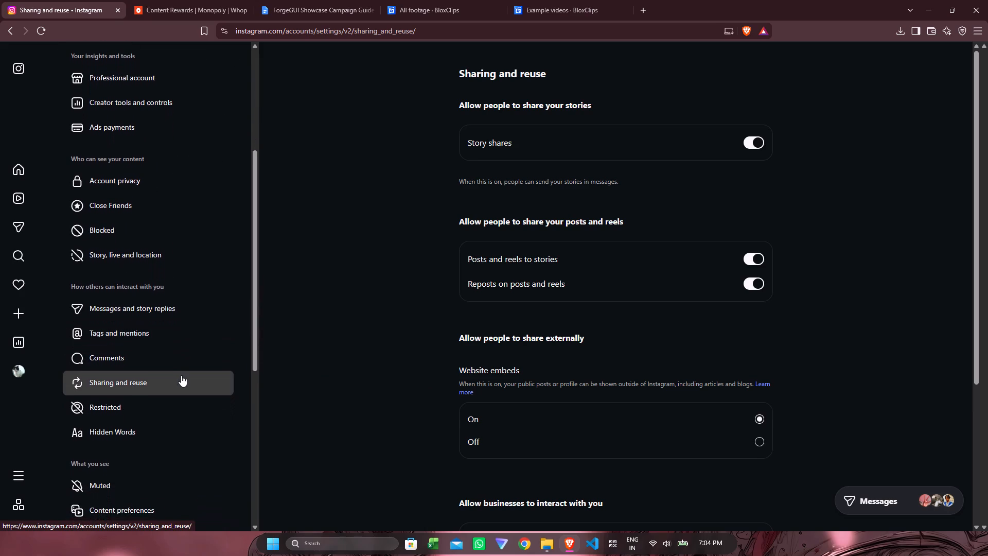
scroll(181, 375, down, 2)
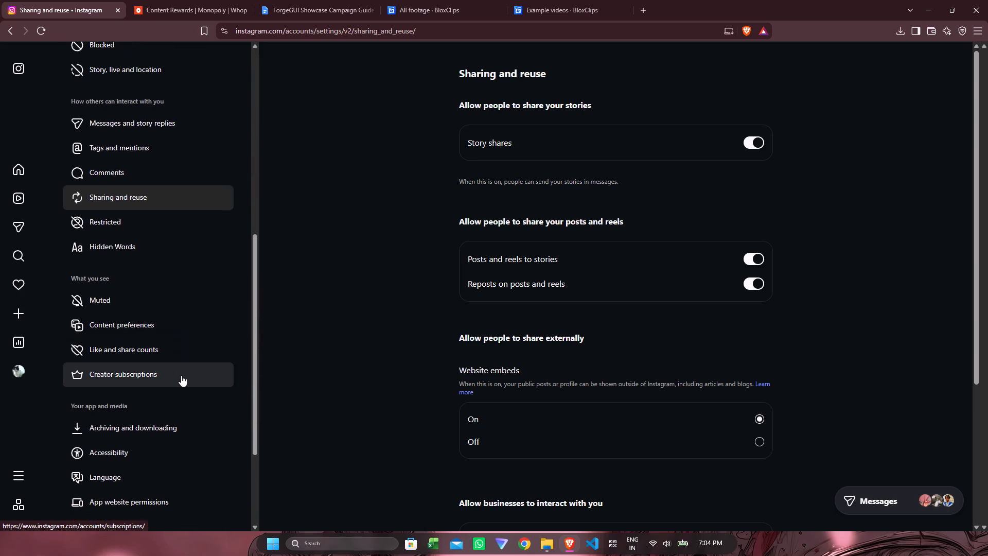
scroll(181, 375, down, 3)
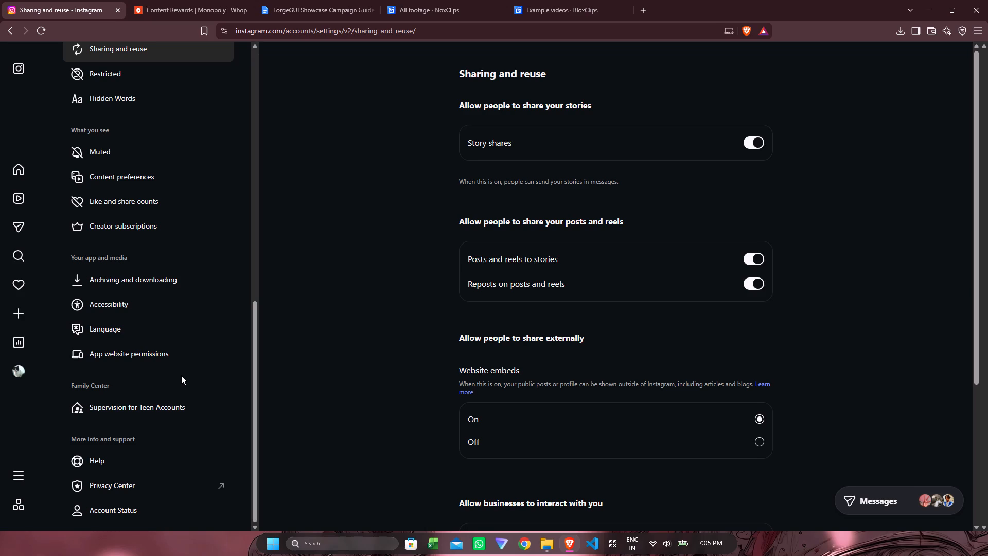
scroll(181, 375, up, 1)
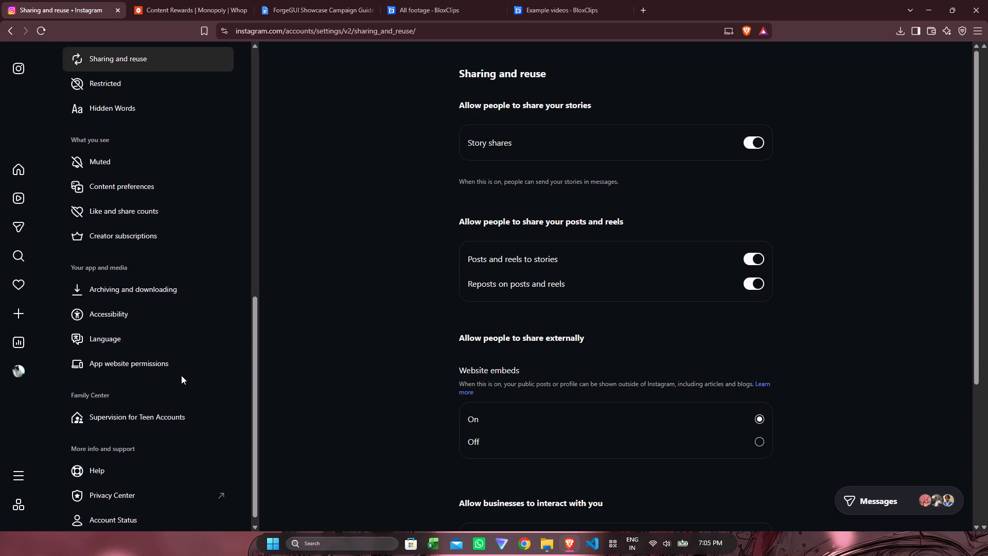
scroll(181, 375, up, 6)
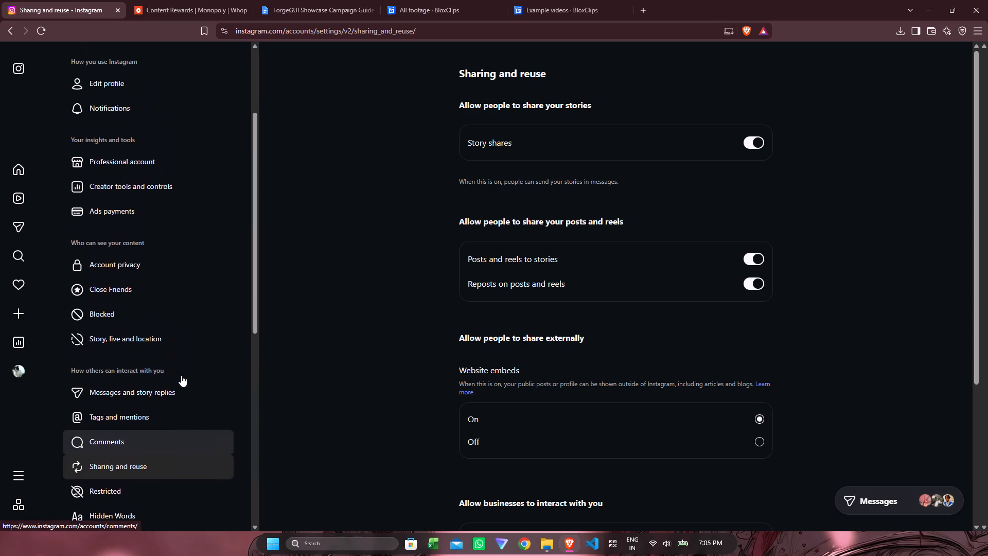
scroll(181, 375, up, 3)
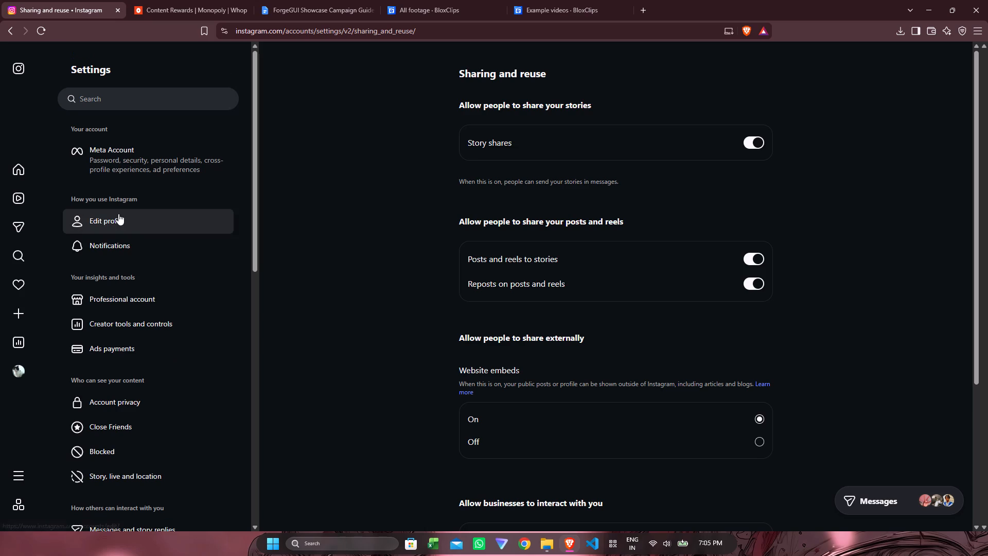
Search the Instagram settings for "media" and clear the search.
click(108, 99)
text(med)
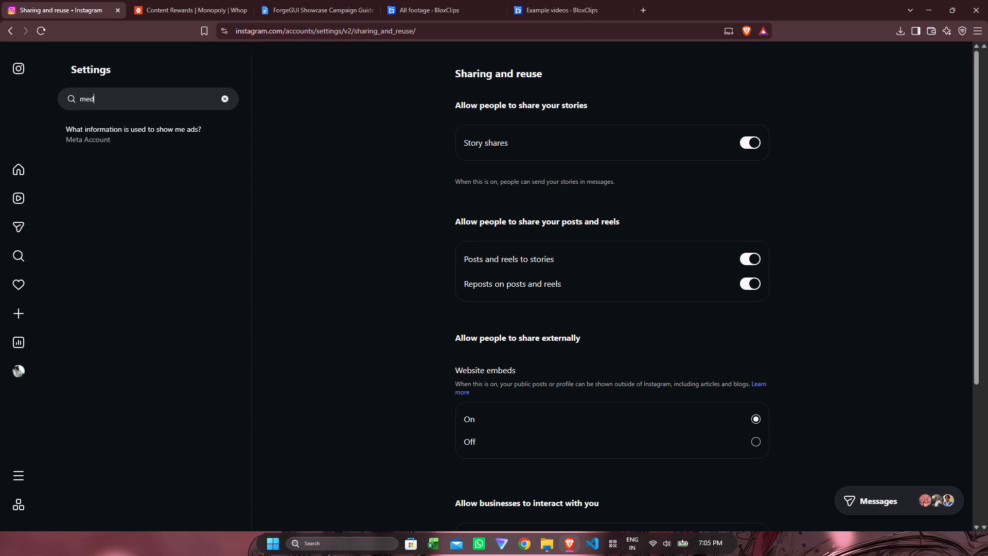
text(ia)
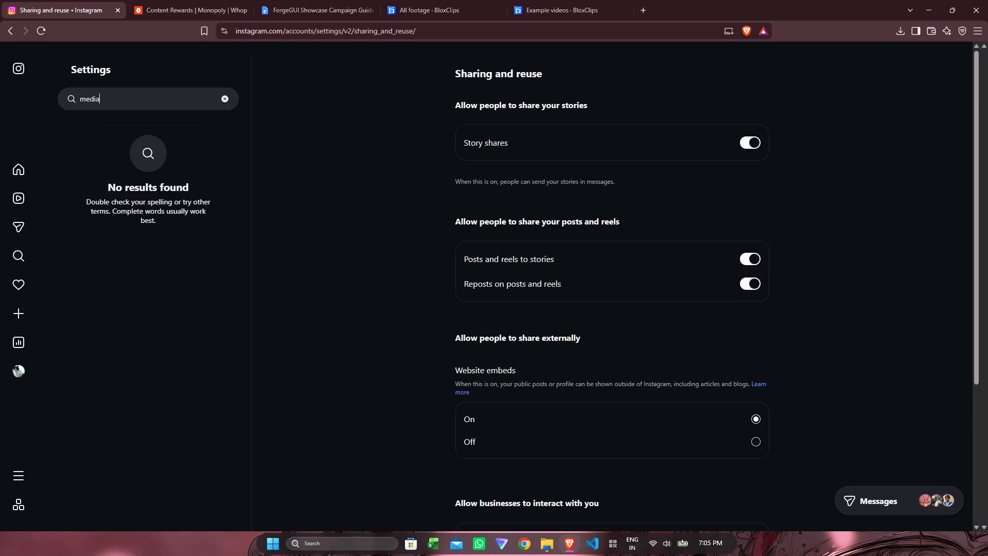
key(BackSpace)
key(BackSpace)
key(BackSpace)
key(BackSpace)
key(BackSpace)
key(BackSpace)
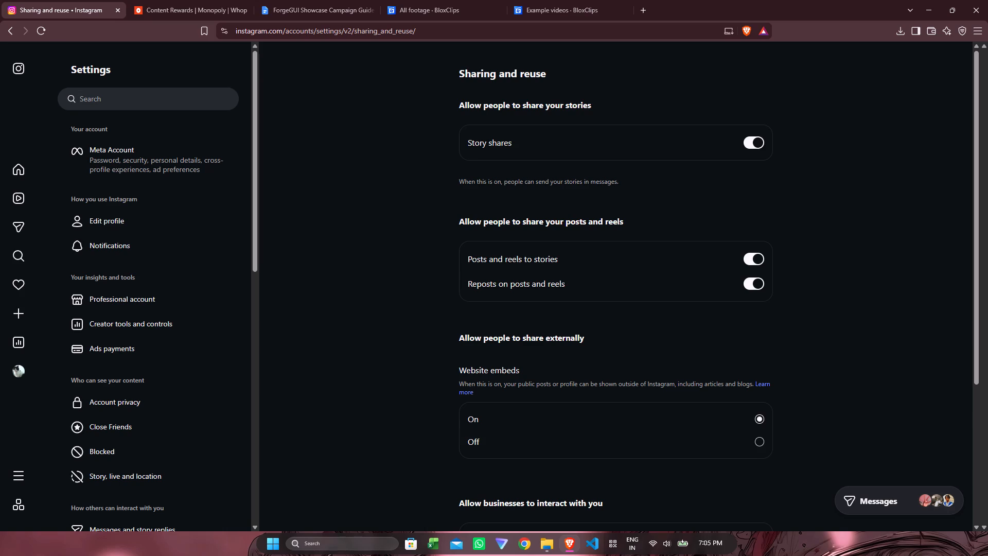
Open the profile for editing and start the bio with the text "i make entertan".
click(28, 376)
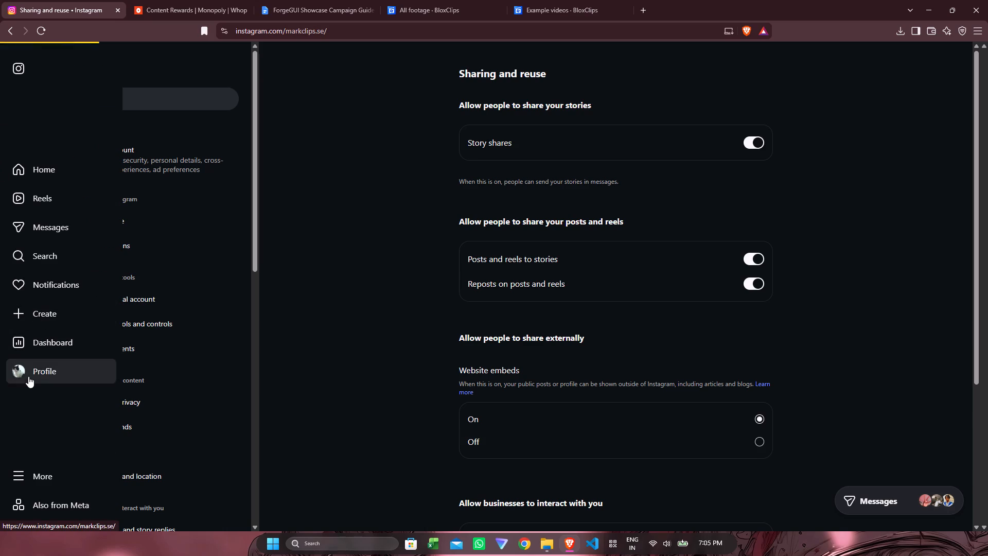
click(377, 172)
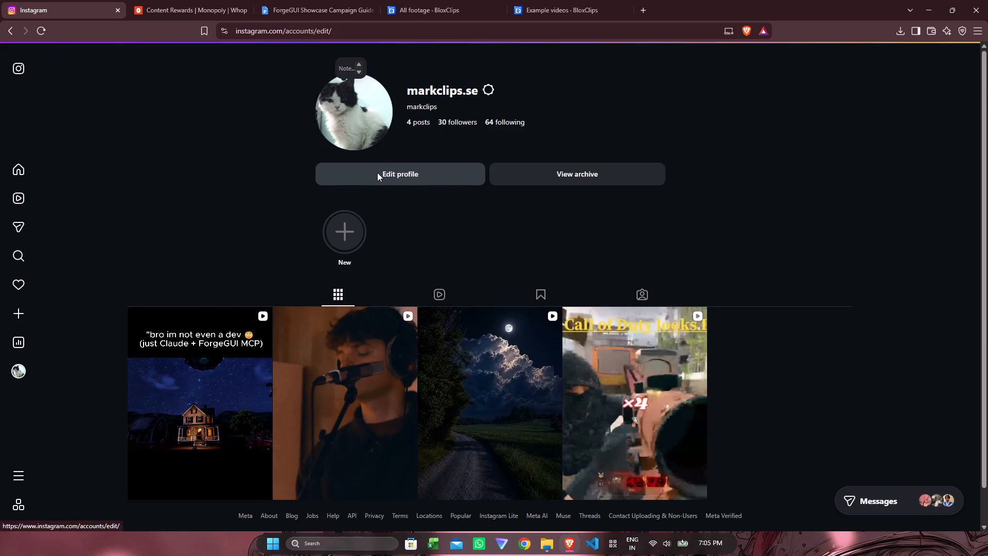
scroll(547, 375, down, 3)
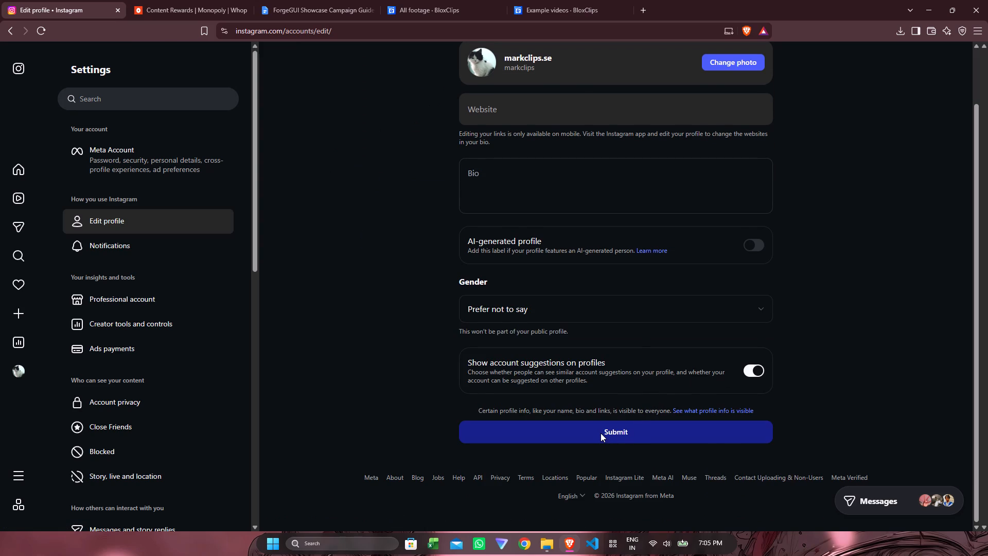
scroll(646, 324, up, 2)
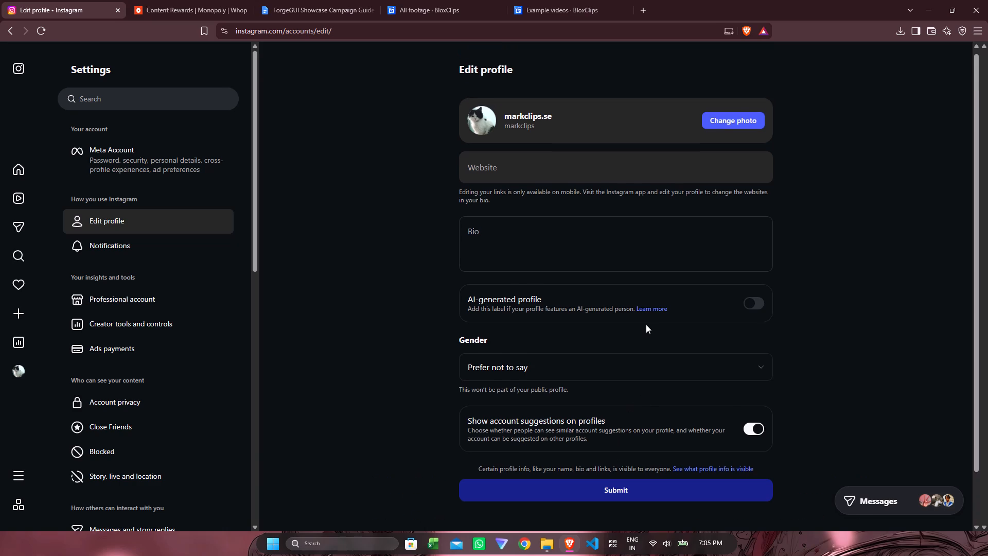
scroll(646, 324, down, 2)
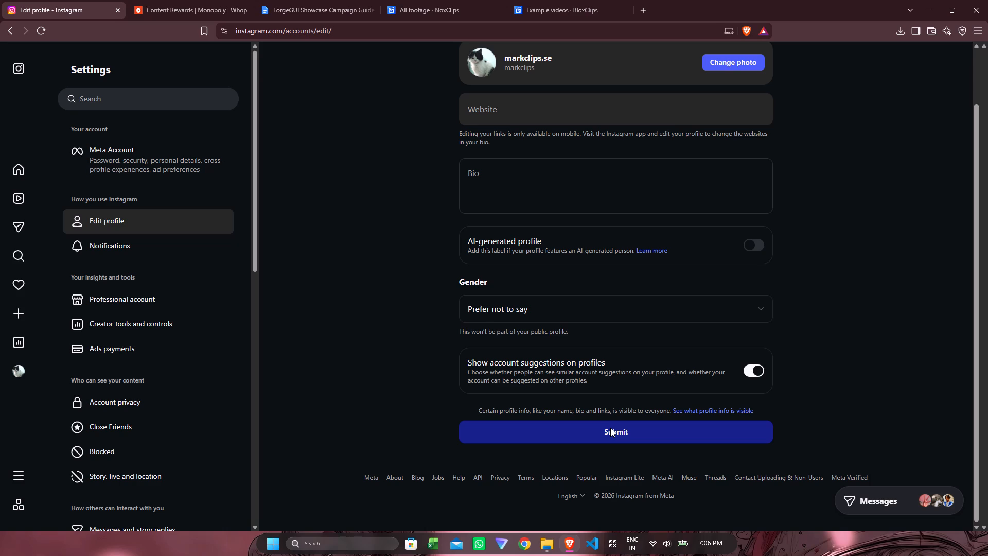
click(610, 428)
click(521, 190)
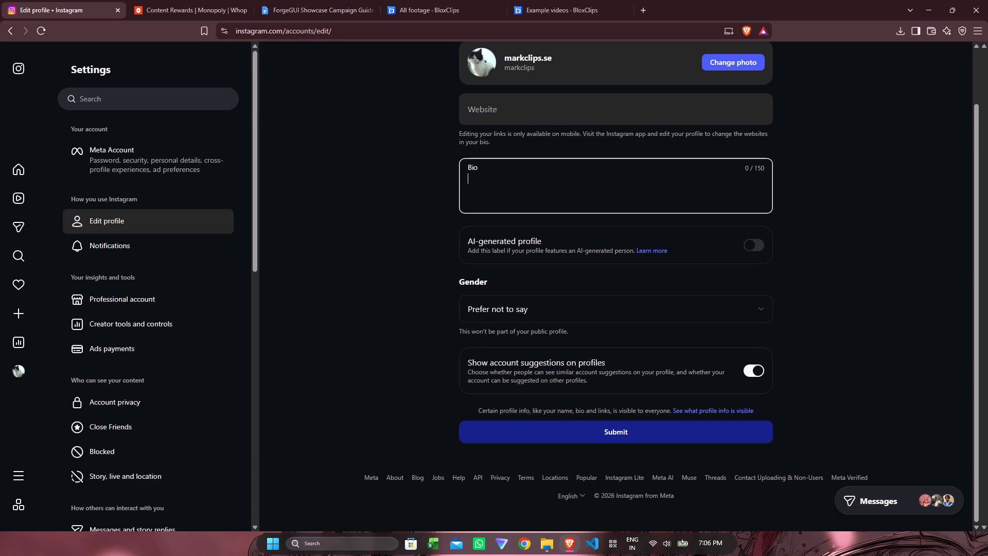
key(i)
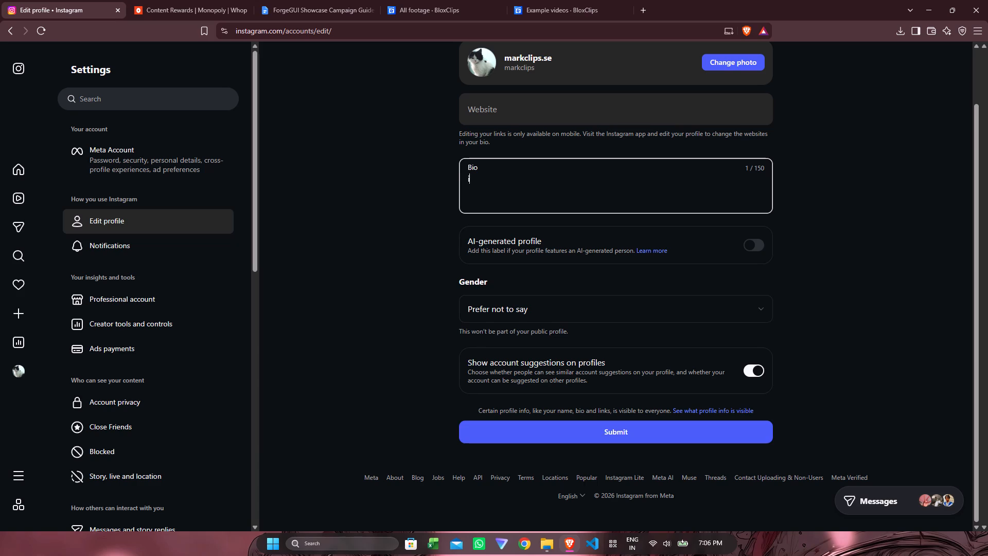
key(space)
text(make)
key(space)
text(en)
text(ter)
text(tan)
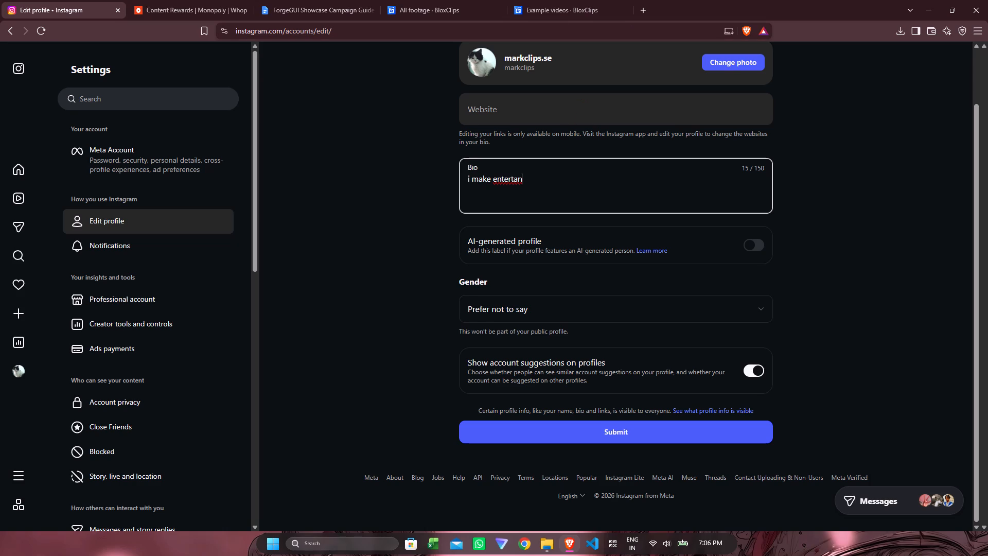
View the Abyss Station example video page on BloxClips and switch to the All footage page.
click(556, 7)
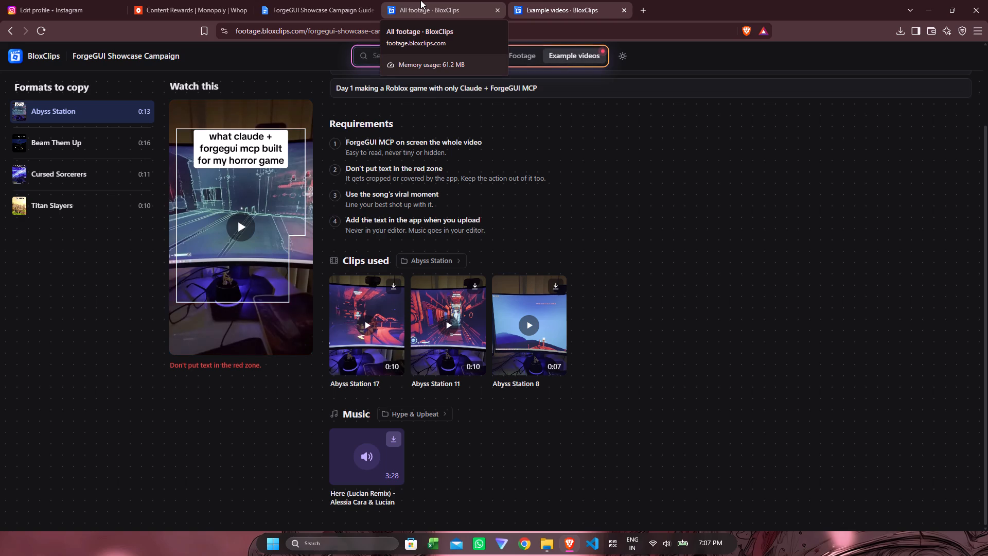
click(615, 156)
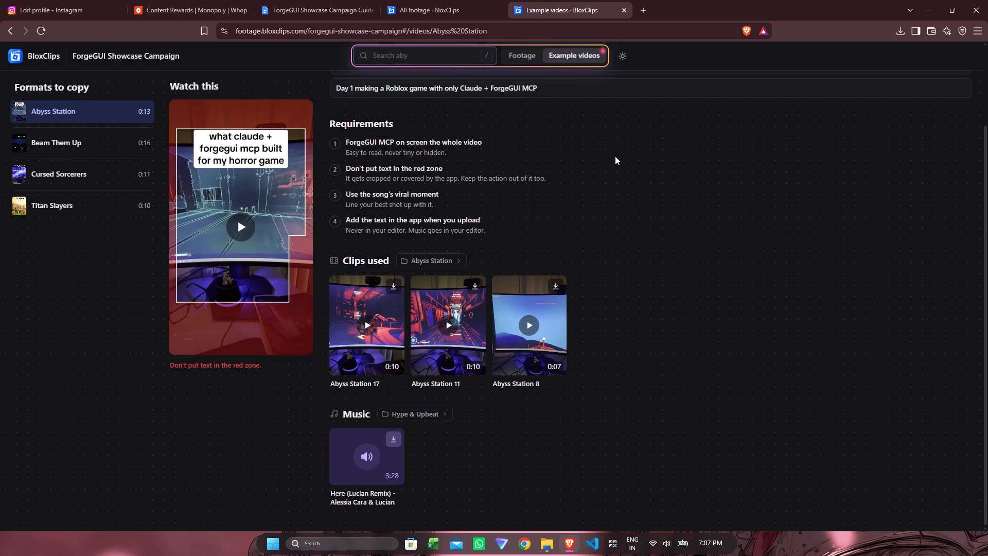
click(442, 4)
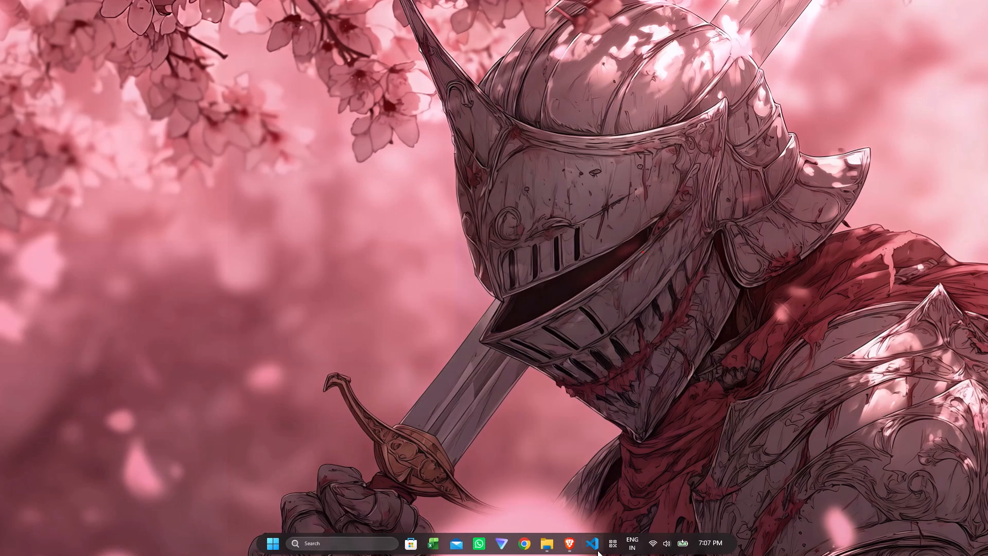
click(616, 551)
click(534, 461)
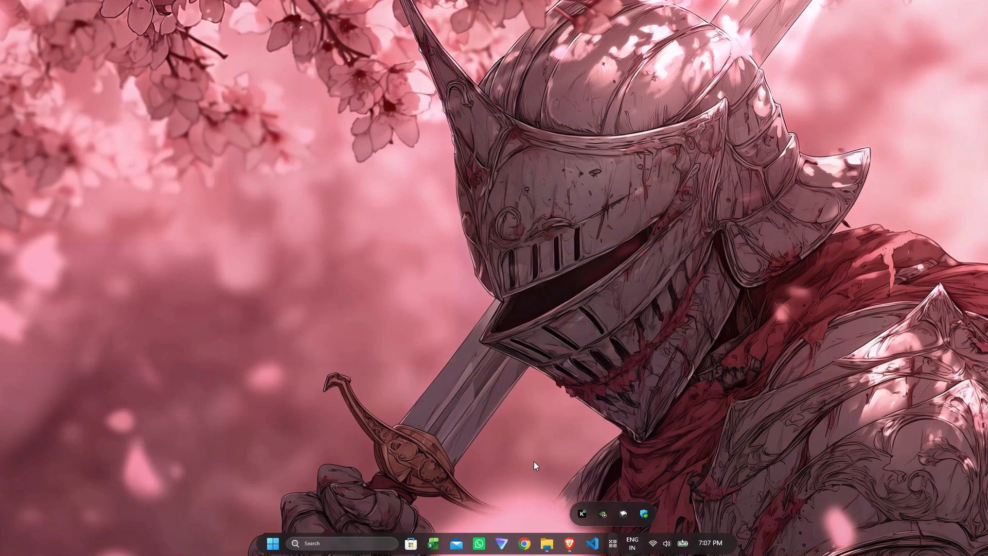
Launch CapCut, dismiss its environment test, and create a new video project.
click(270, 548)
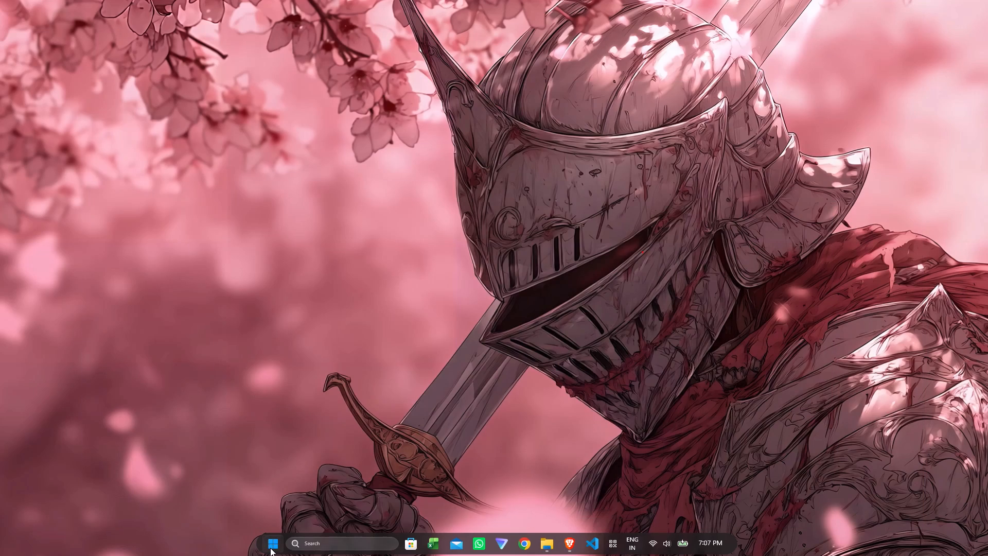
double_click(461, 388)
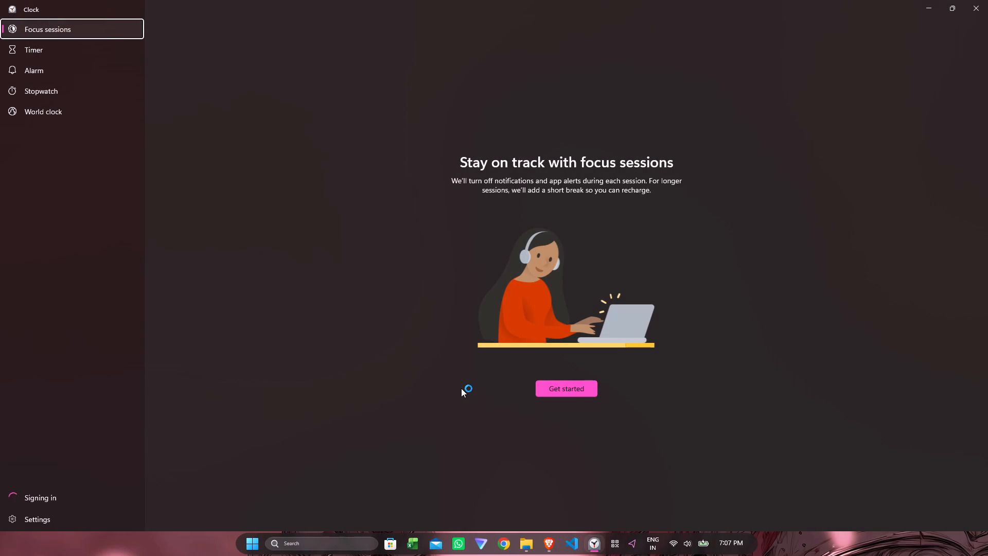
click(987, 0)
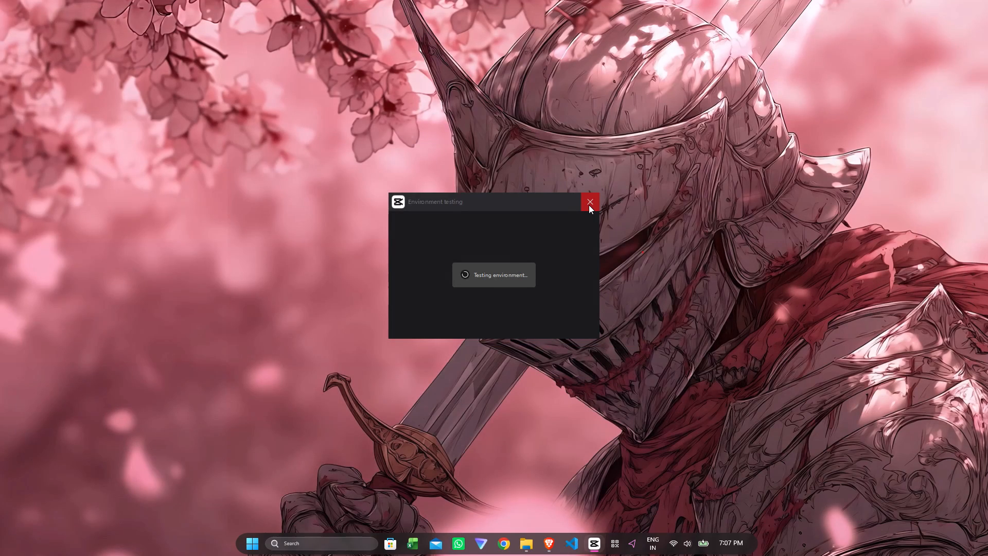
click(589, 205)
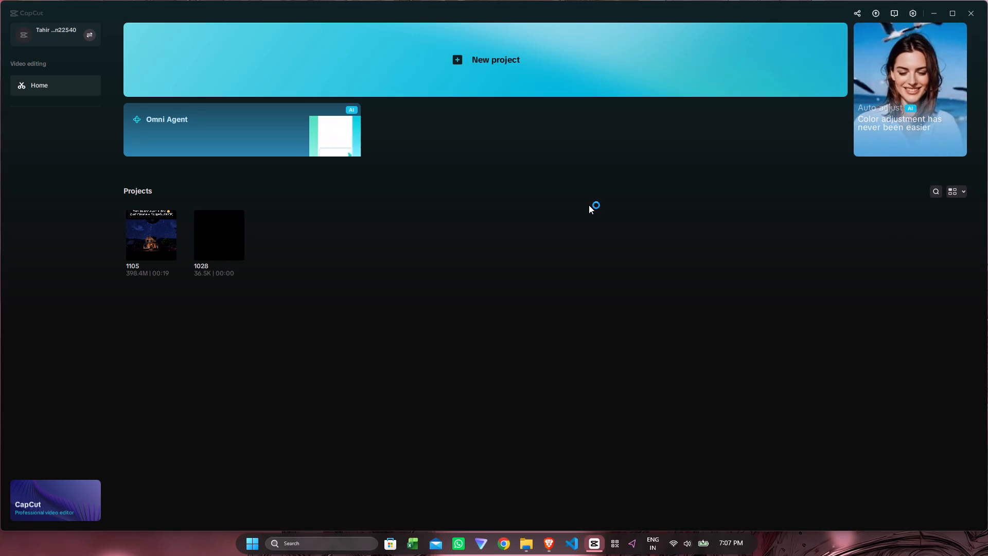
click(480, 53)
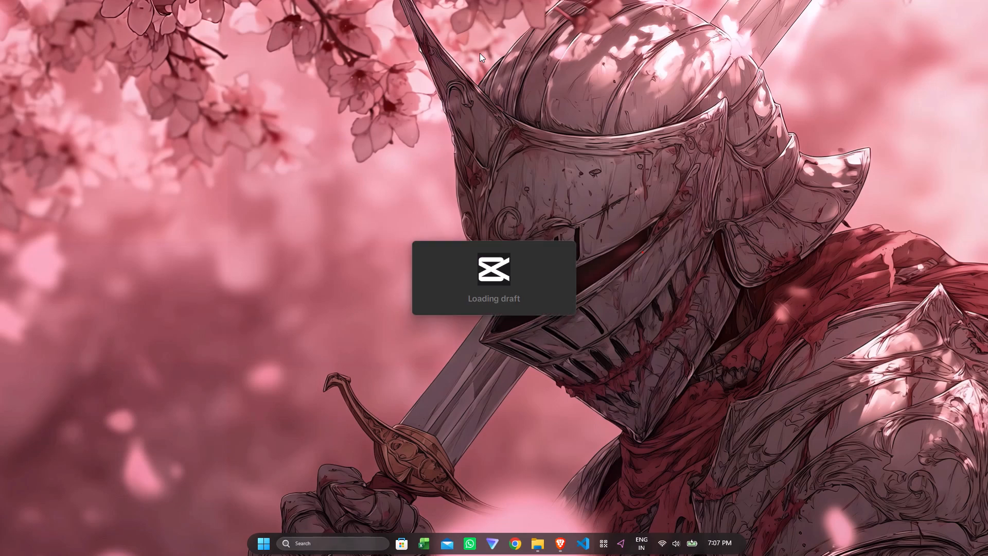
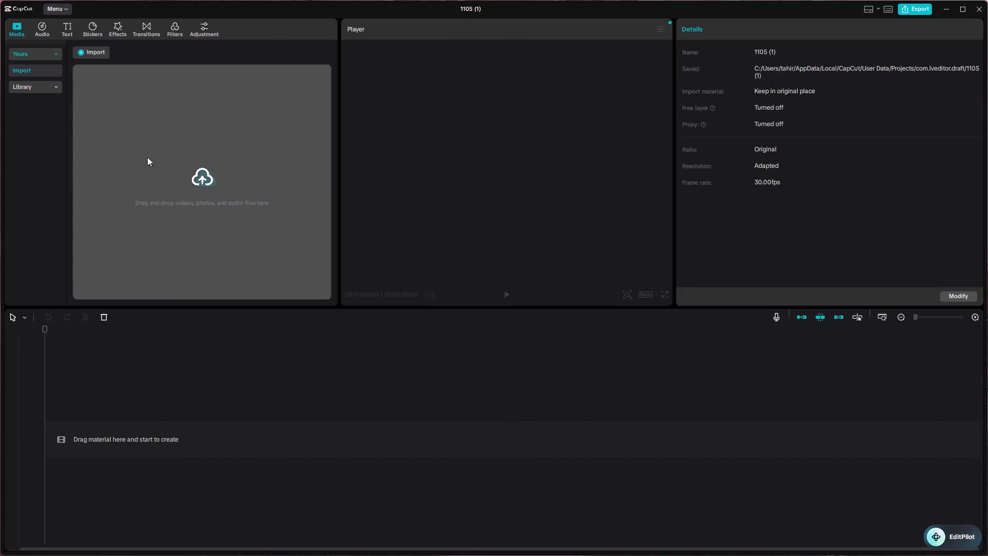
Import all seven Beam Them Up clips and song files from the Roblox Clipping folder in Downloads into the project.
click(184, 181)
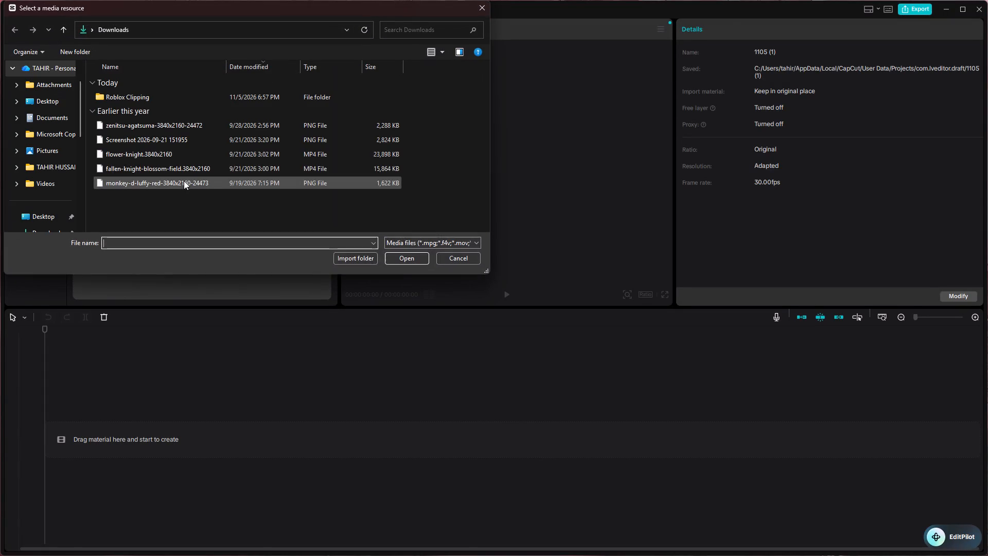
double_click(124, 96)
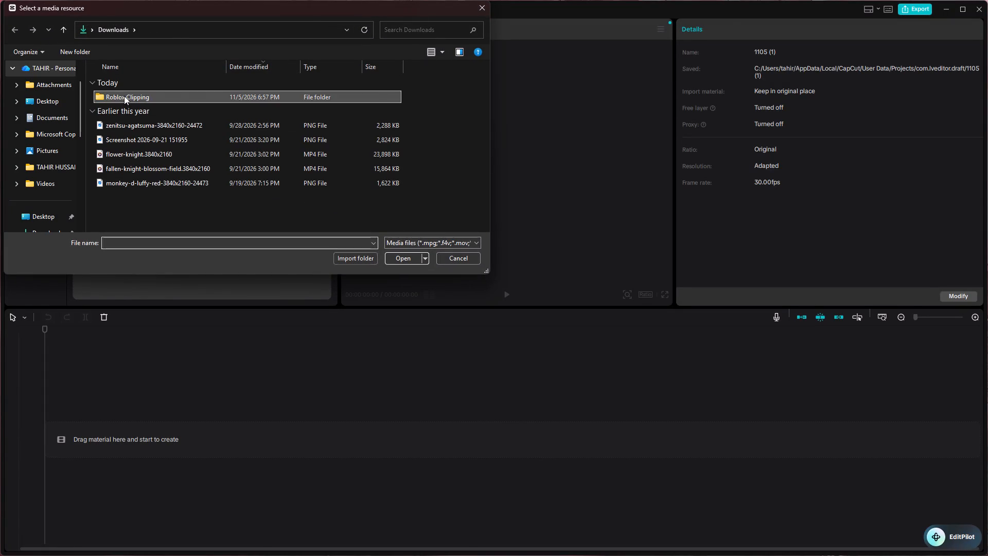
drag(270, 206, 319, 86)
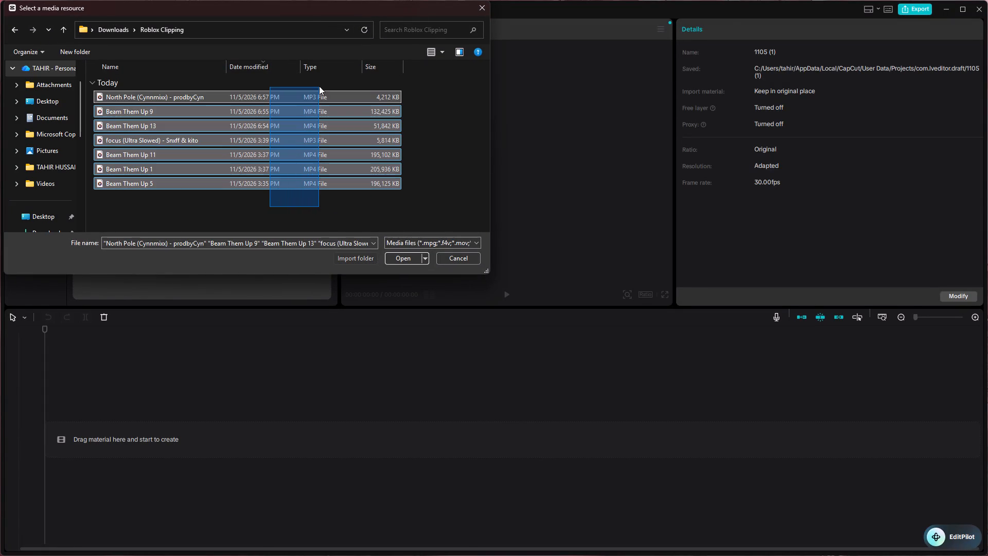
drag(319, 86, 315, 101)
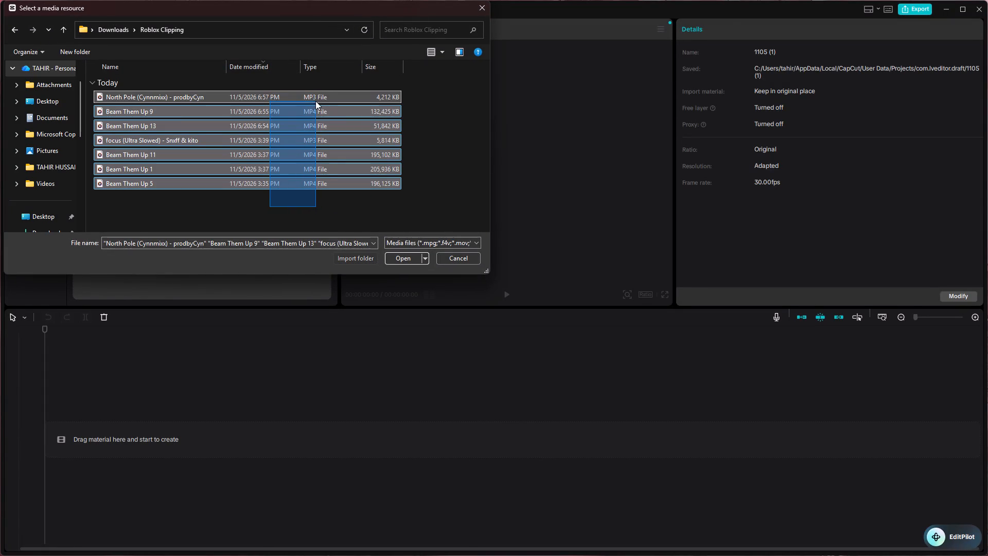
drag(315, 101, 312, 107)
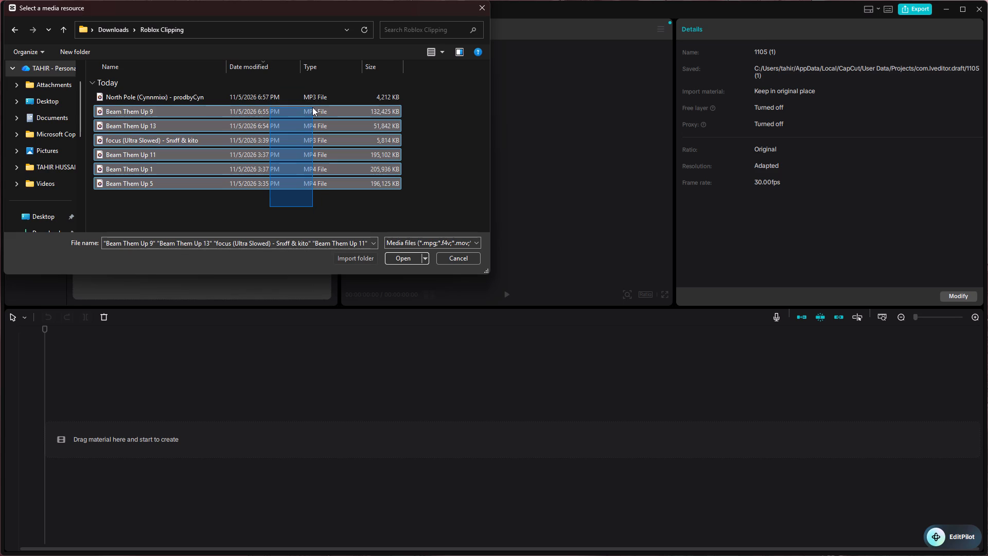
drag(312, 107, 317, 93)
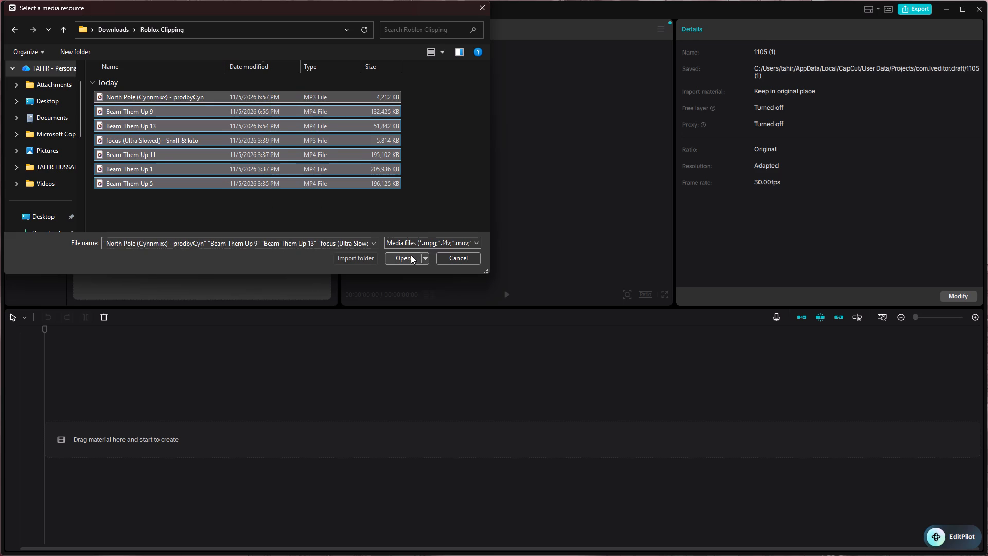
click(410, 255)
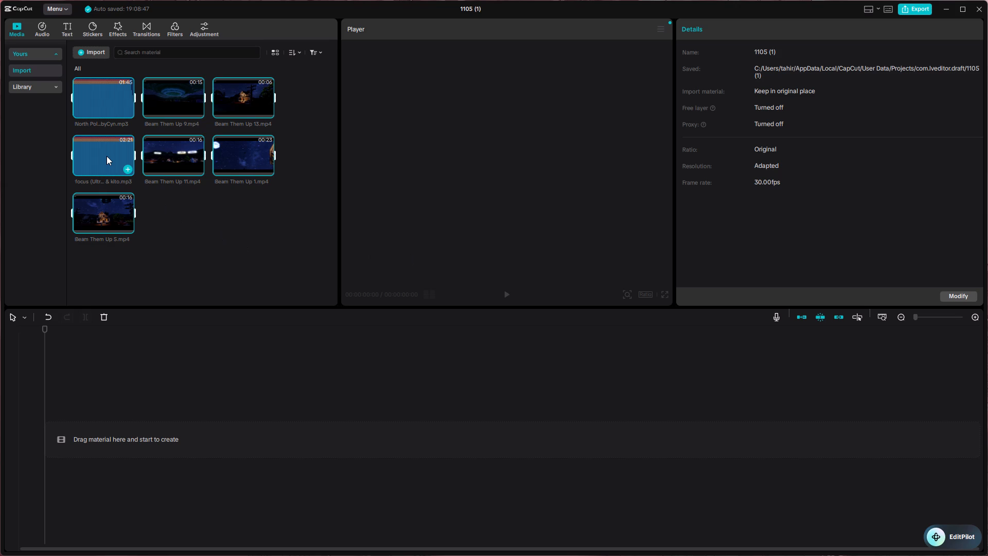
Preview the imported clips and add Beam Them Up 13, Beam Them Up 1 and Beam Them Up 9, in that order, to the timeline.
click(87, 110)
click(230, 162)
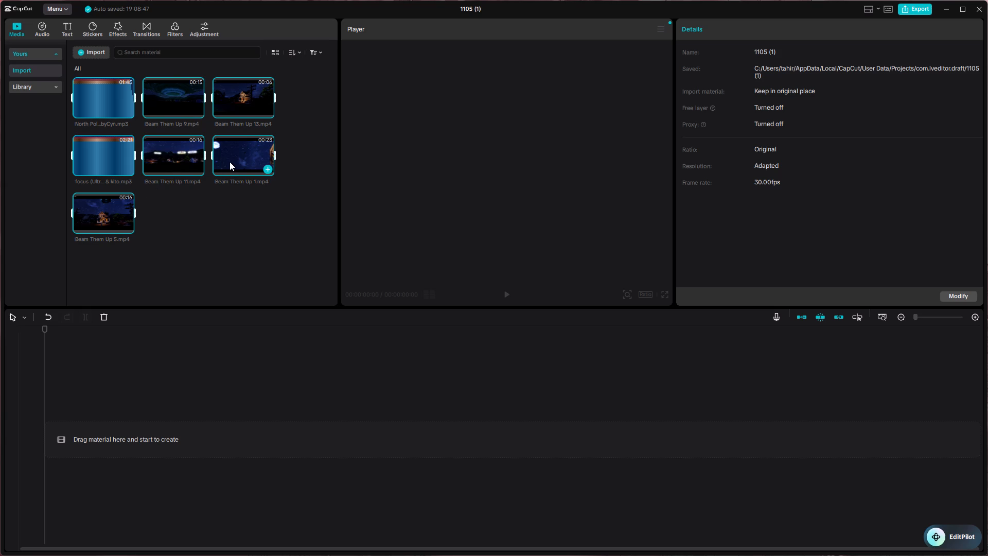
click(230, 162)
click(230, 162)
double_click(175, 161)
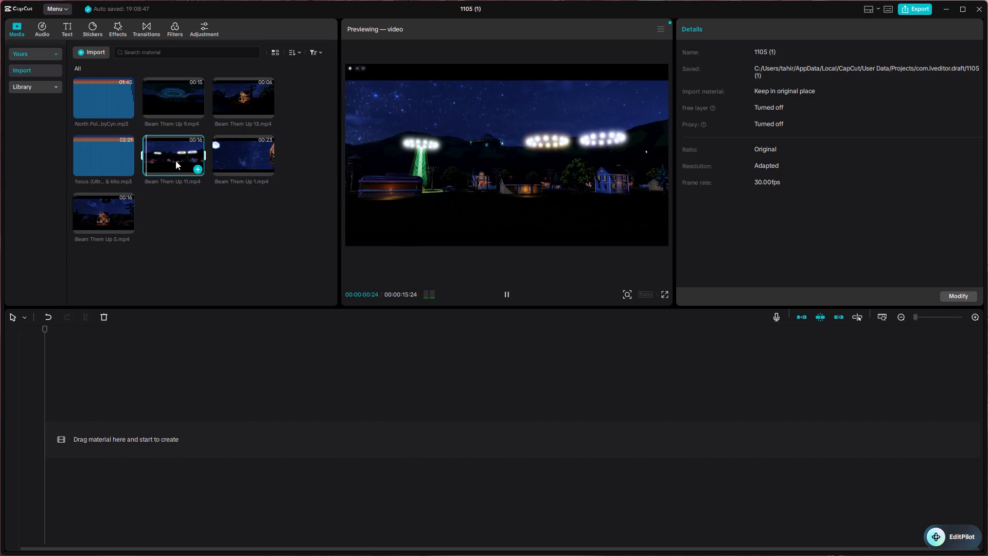
double_click(238, 152)
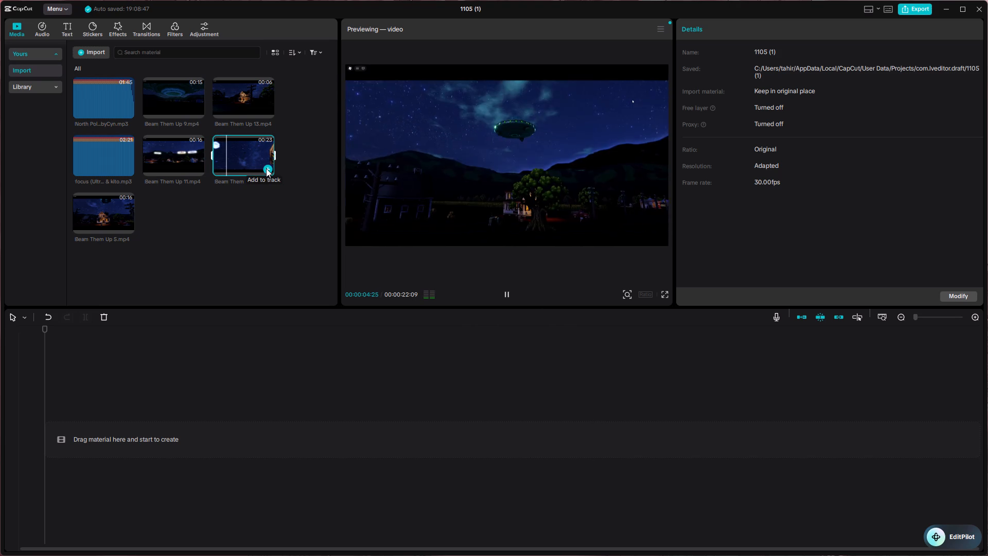
double_click(236, 105)
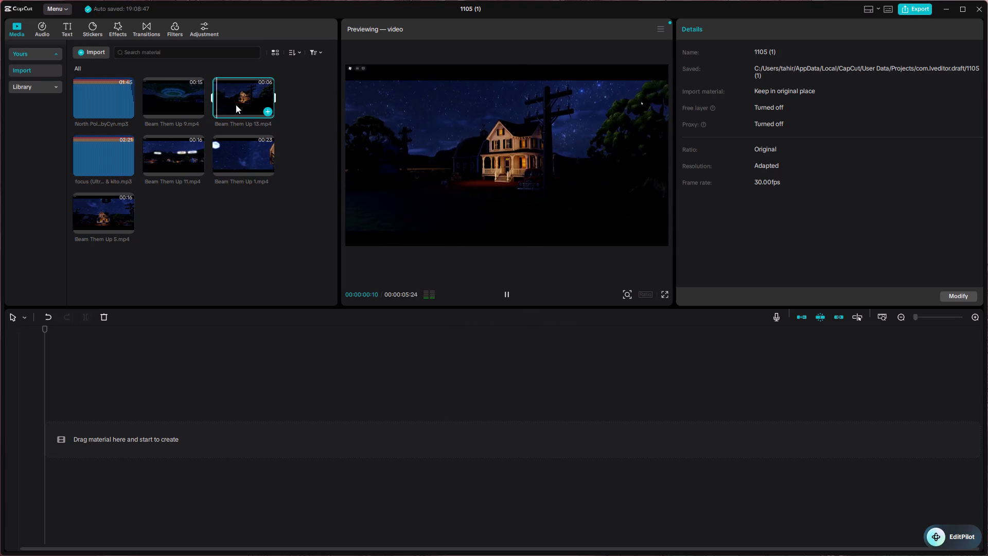
click(267, 109)
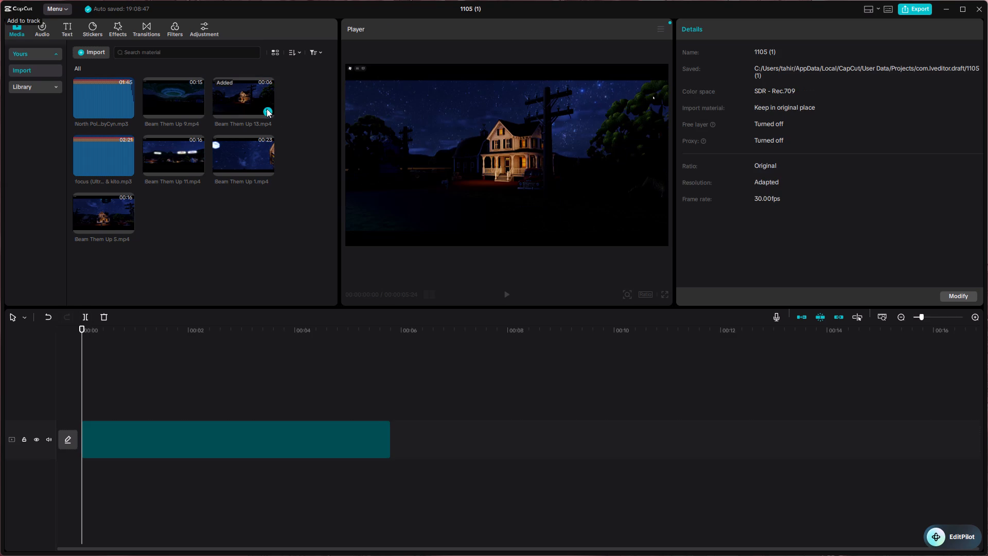
click(252, 159)
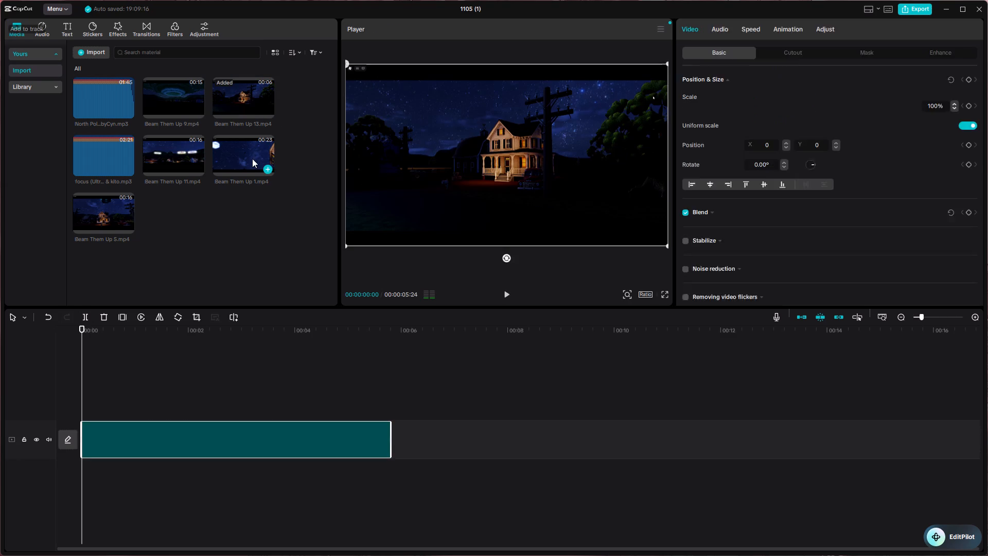
click(266, 169)
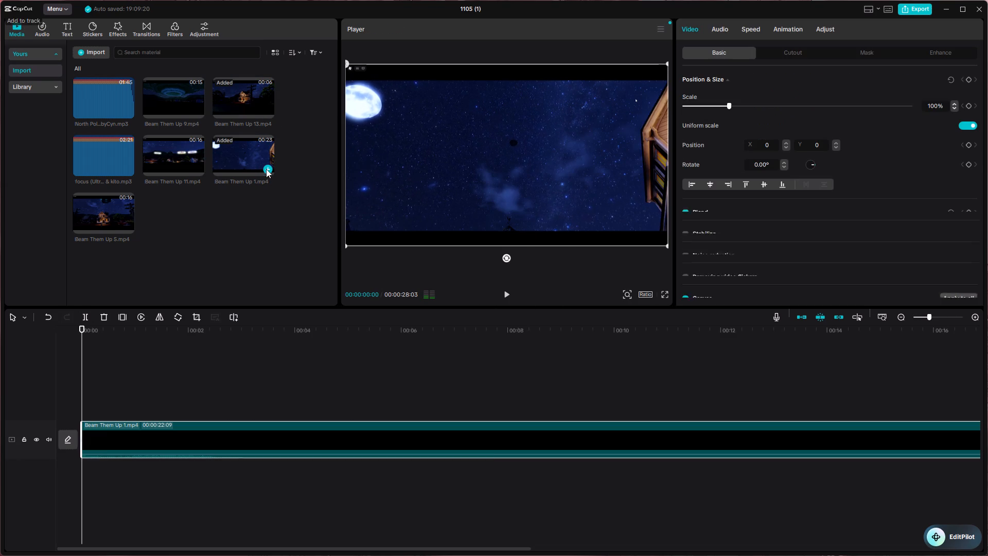
click(172, 100)
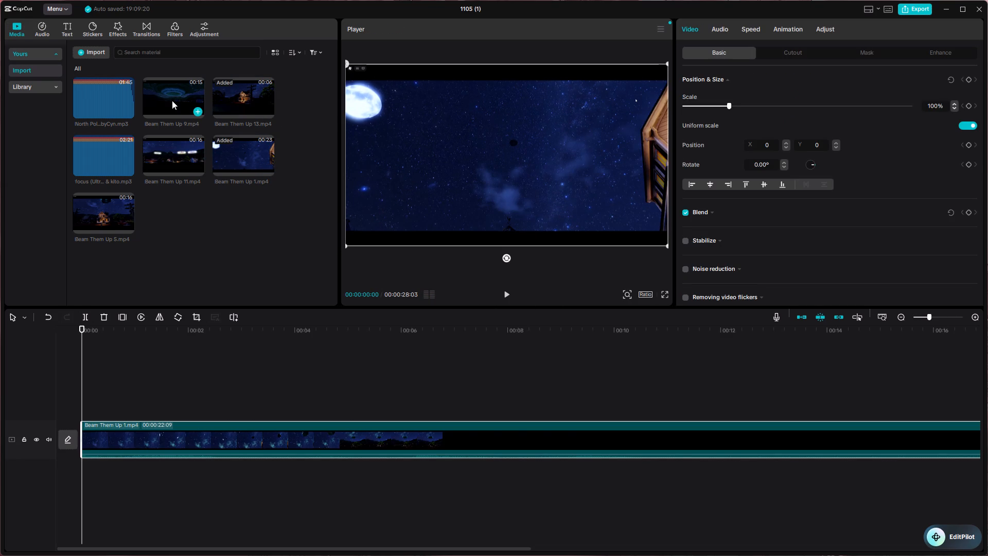
double_click(172, 100)
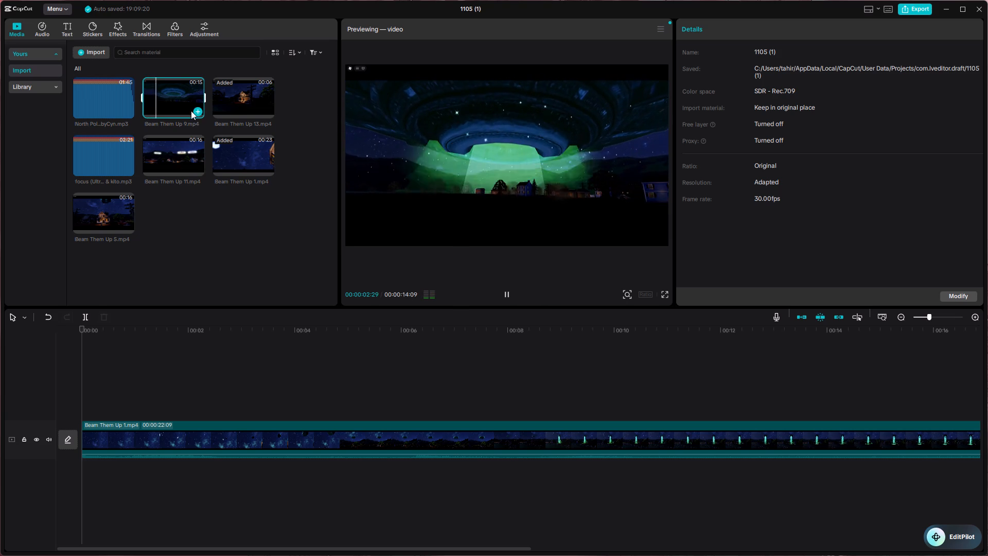
click(196, 110)
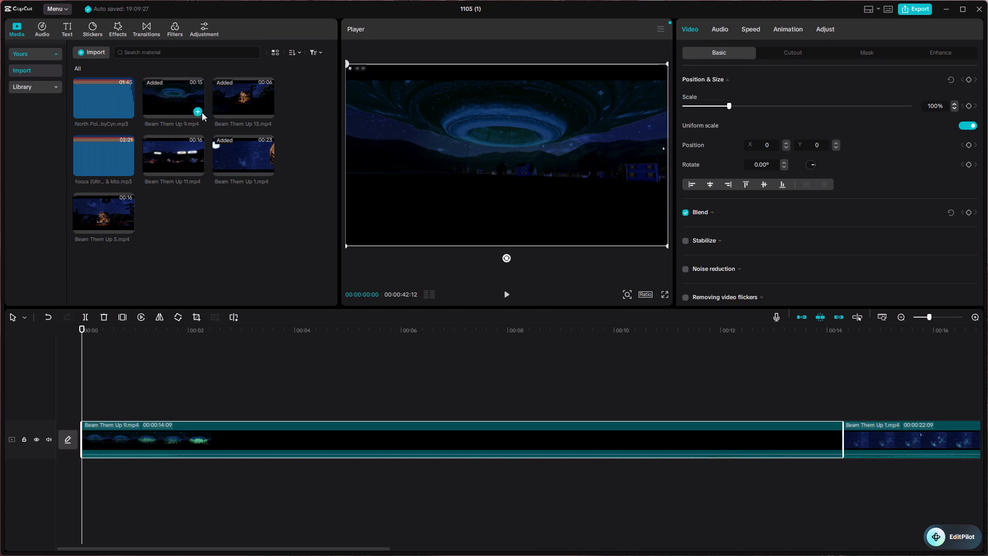
Preview the North Pole (Cynnmixx) song and add it to the timeline as an audio track under the clips.
ctrl+scroll(439, 373, down, 1)
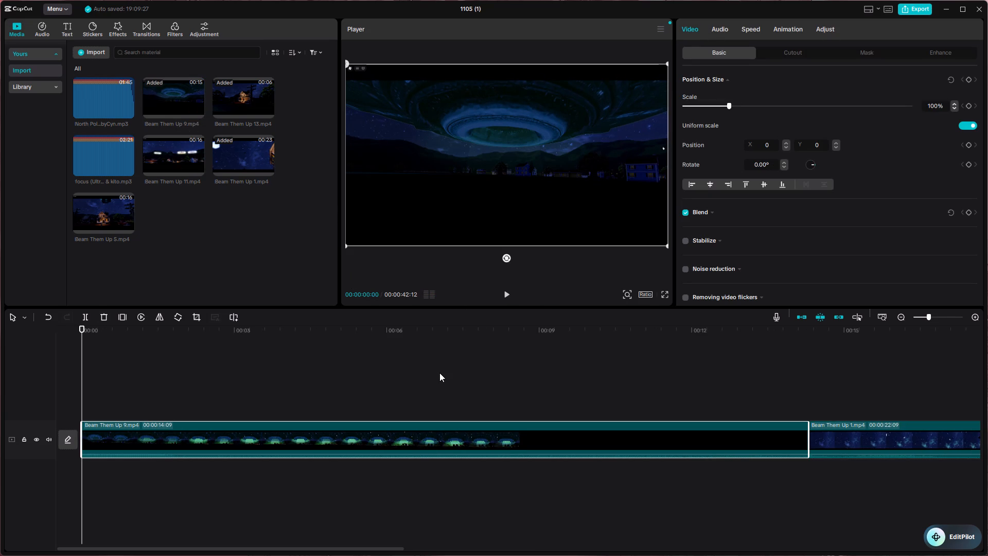
scroll(439, 373, right, 2)
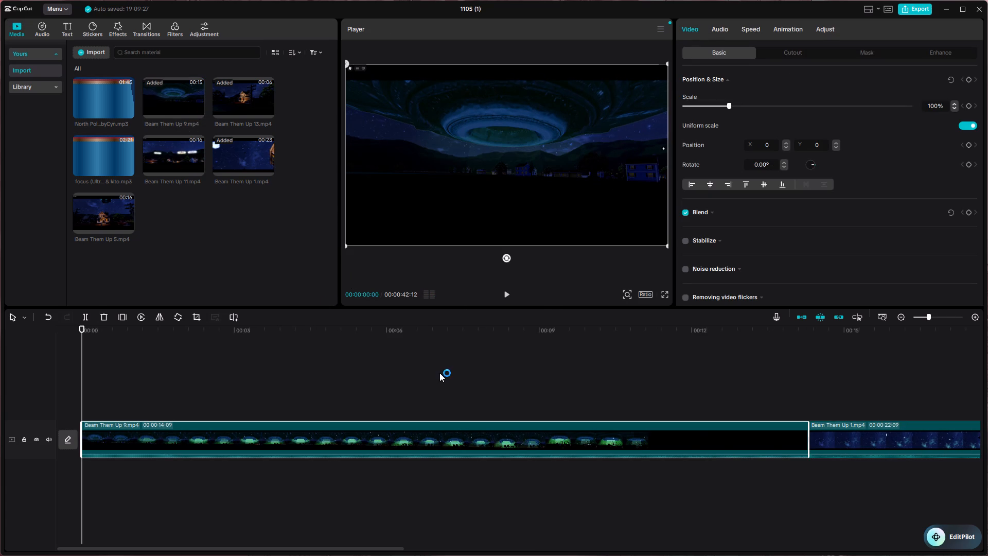
click(104, 105)
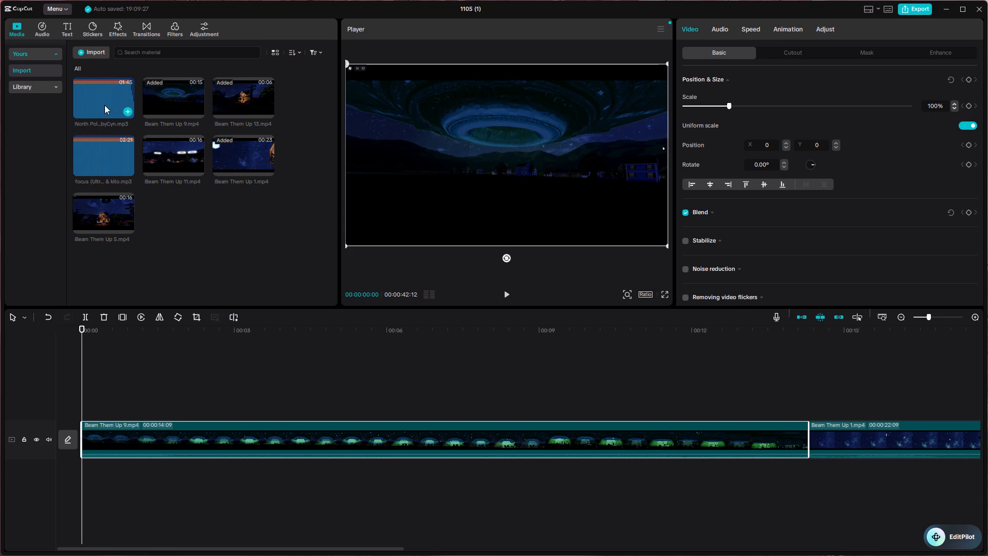
double_click(104, 105)
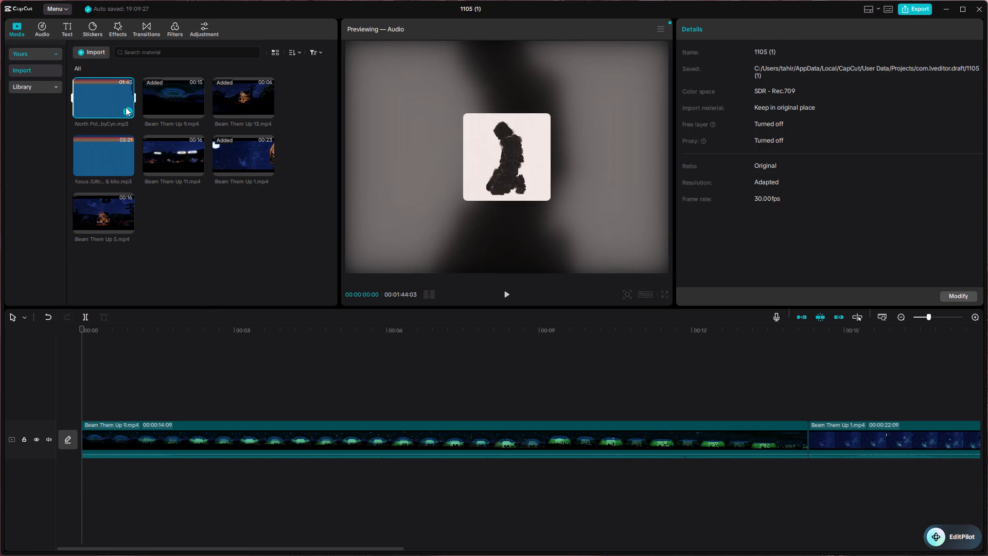
click(126, 107)
Examine the North Pole audio track across the timeline through to its end past 01:40.
ctrl+scroll(270, 335, down, 2)
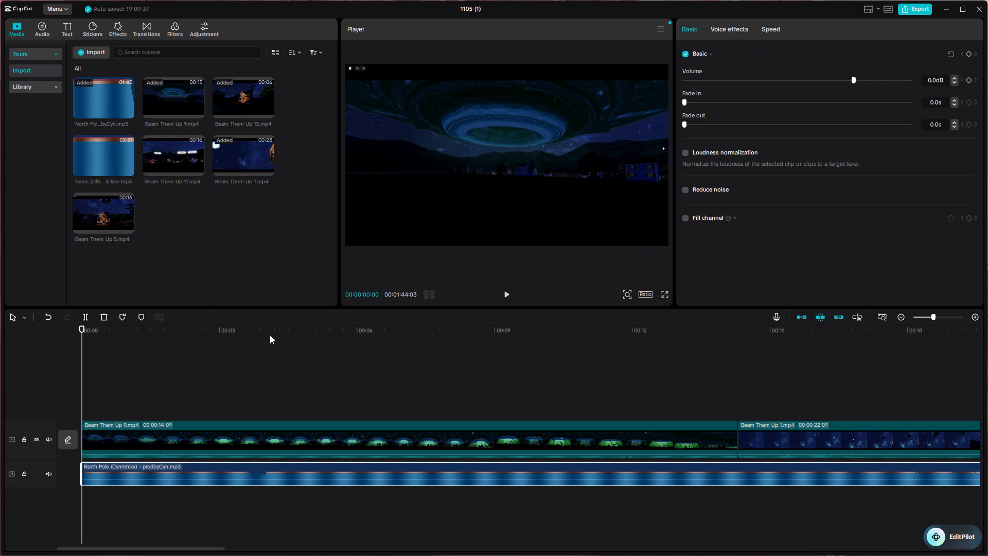
ctrl+scroll(270, 335, down, 2)
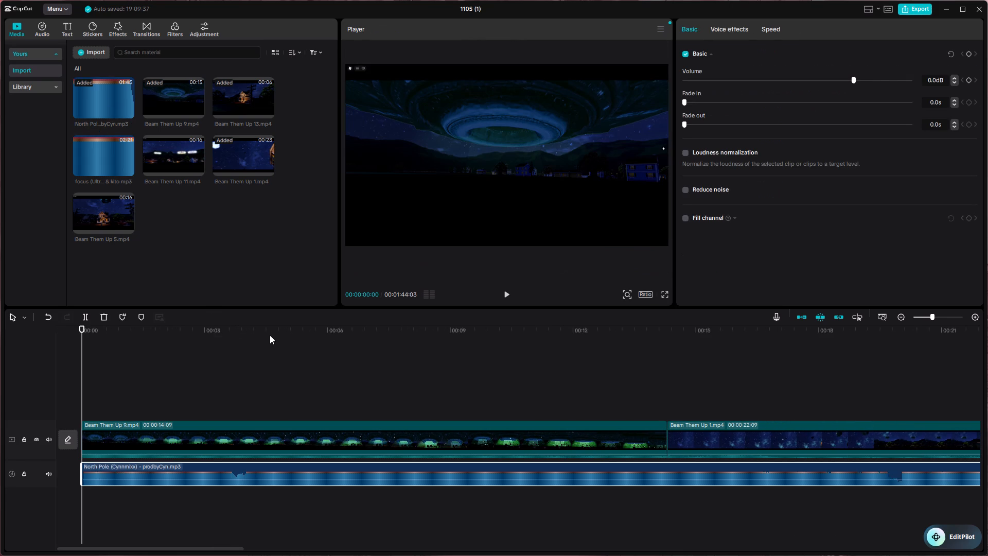
ctrl+scroll(290, 498, down, 5)
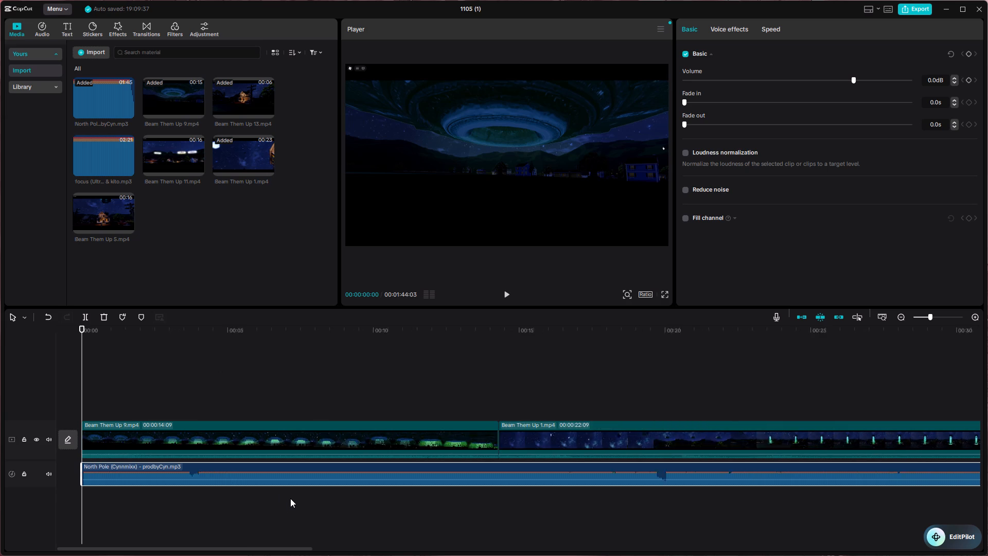
ctrl+scroll(290, 498, down, 2)
scroll(498, 474, left, 7)
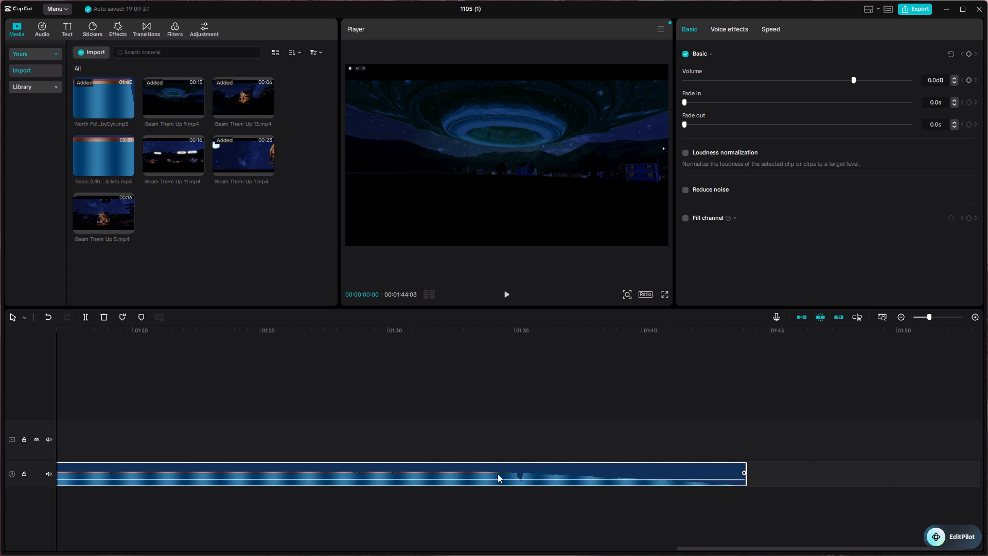
click(701, 472)
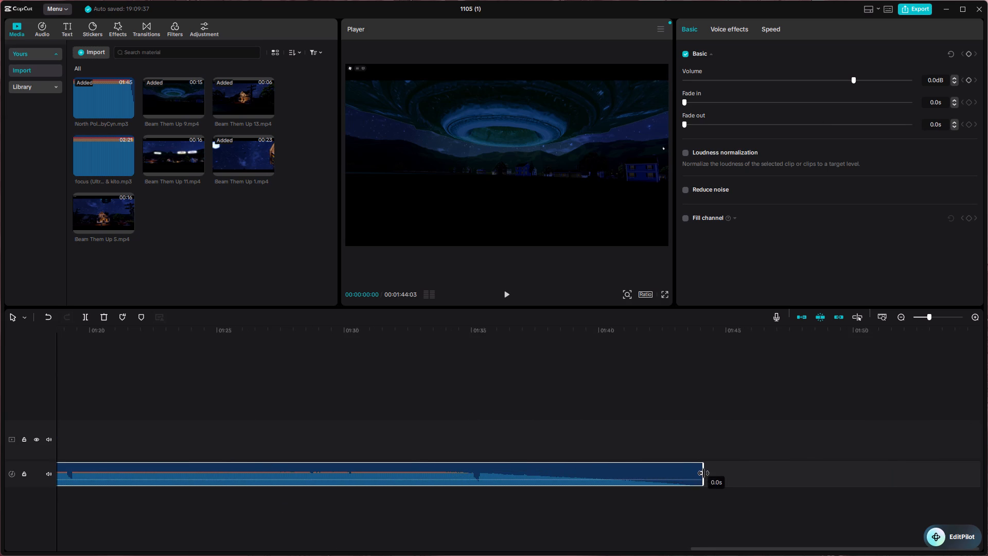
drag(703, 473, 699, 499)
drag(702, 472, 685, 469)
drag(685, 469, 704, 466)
Trim the end of the North Pole audio back to about 10 seconds, beneath the Beam Them Up 9 clip.
drag(703, 469, 435, 518)
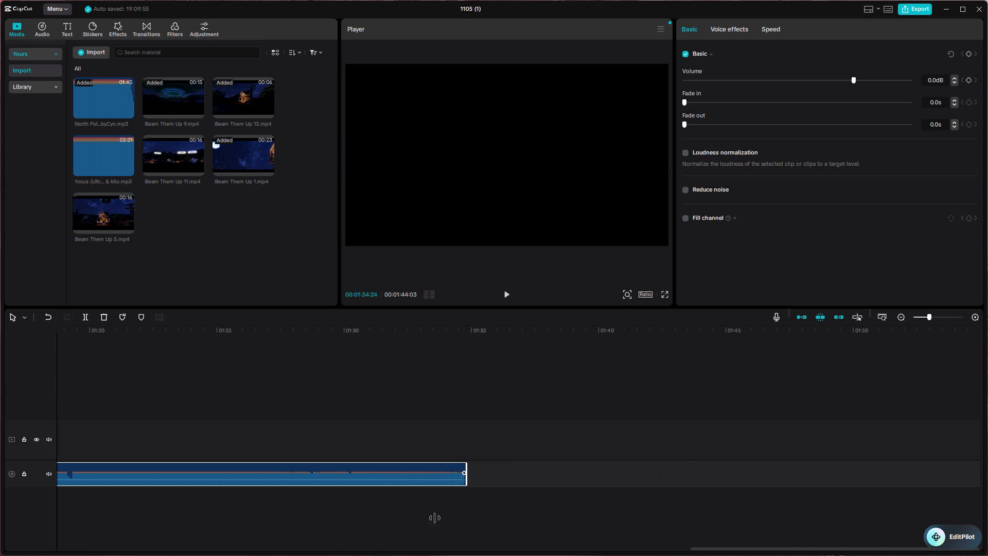
drag(435, 518, 135, 491)
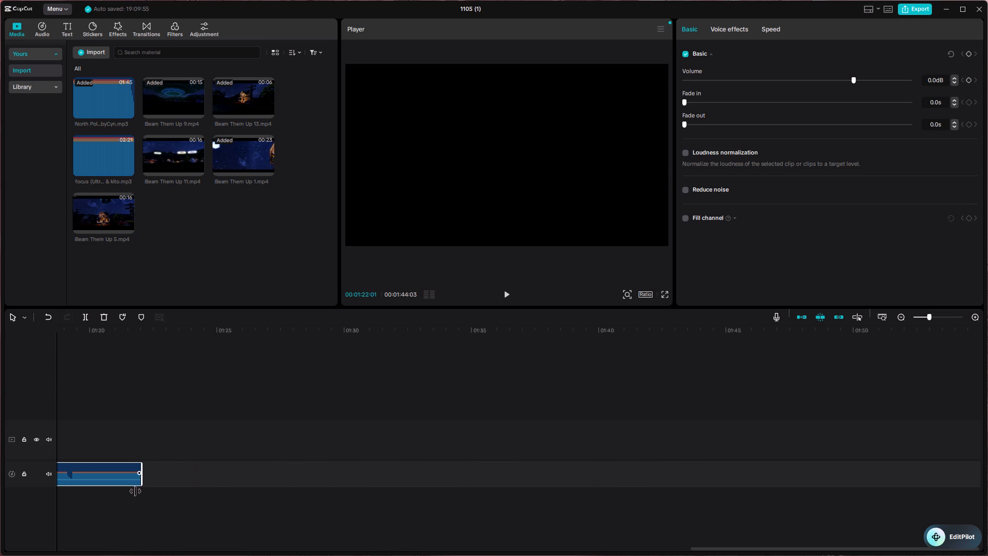
drag(135, 491, 0, 480)
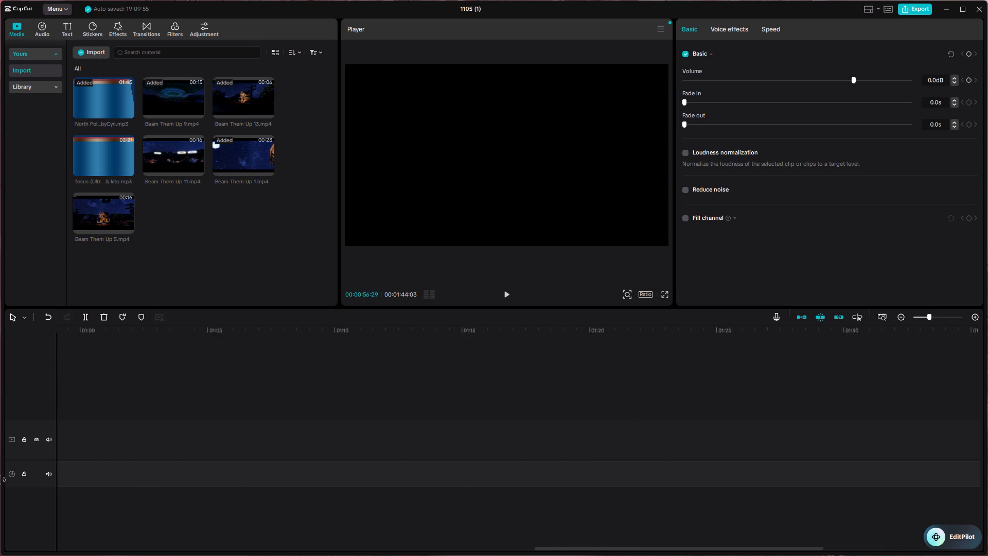
drag(0, 480, 323, 503)
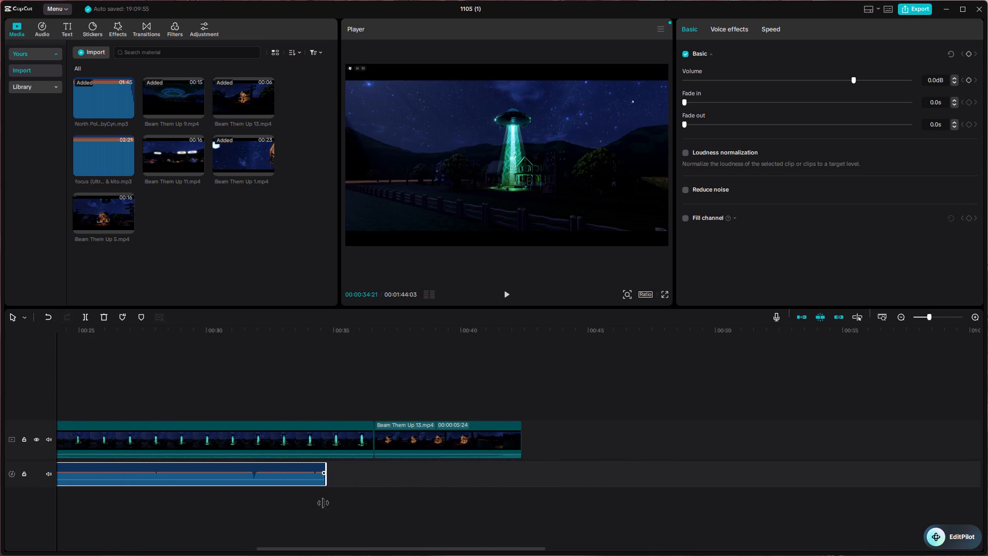
drag(323, 503, 66, 490)
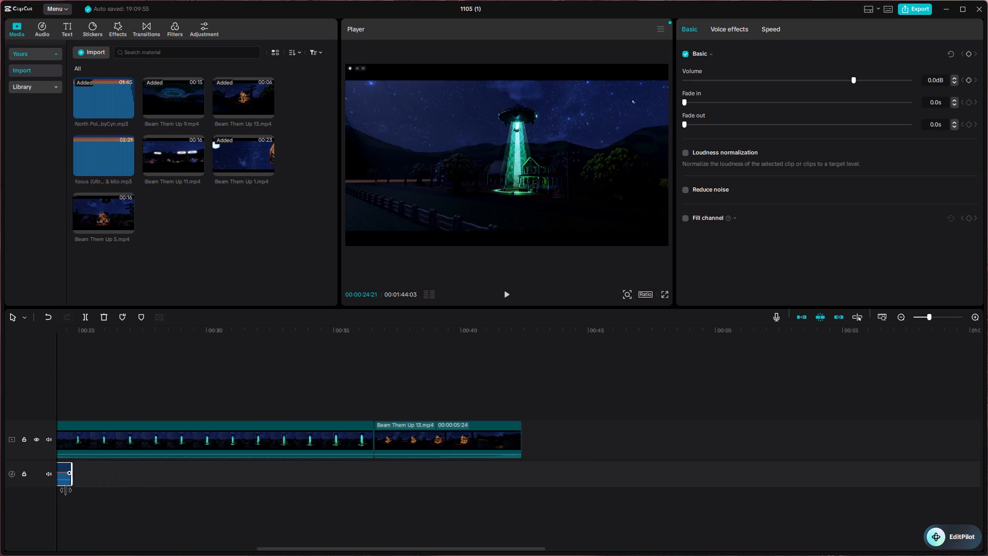
drag(66, 490, 44, 485)
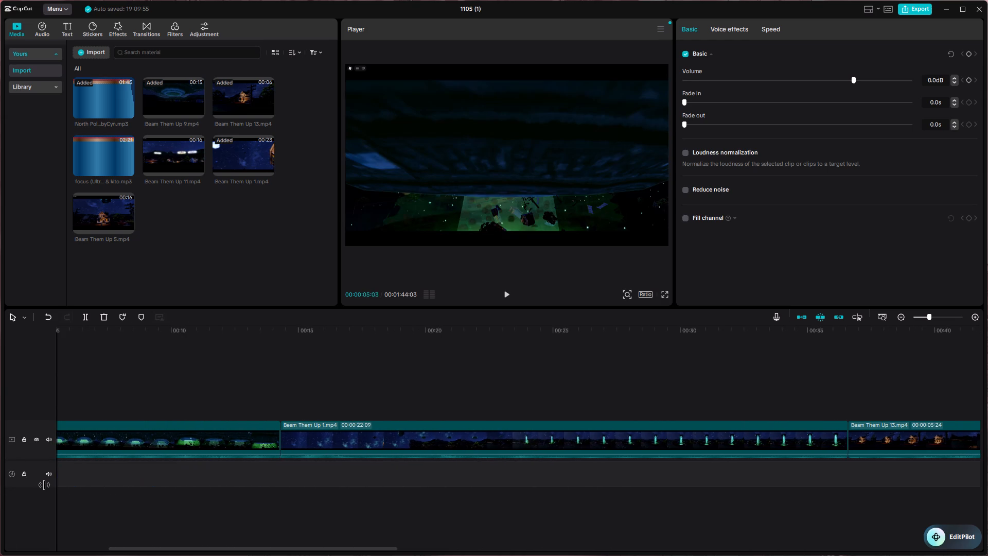
drag(44, 485, 346, 478)
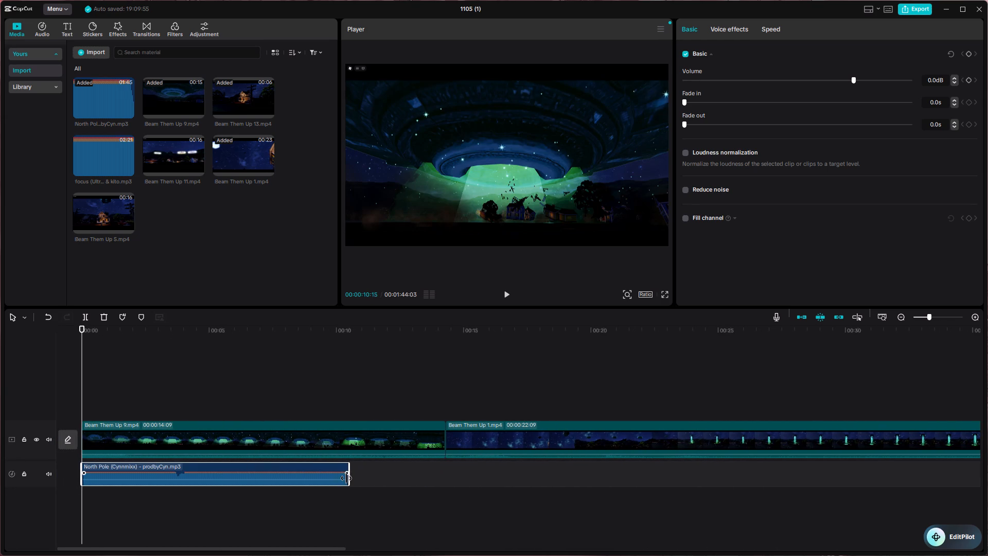
drag(346, 478, 328, 481)
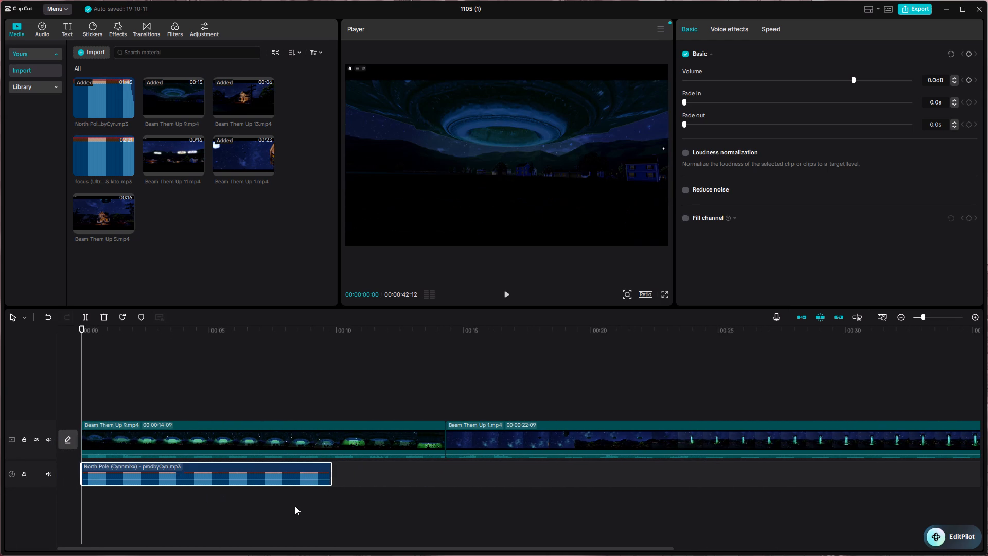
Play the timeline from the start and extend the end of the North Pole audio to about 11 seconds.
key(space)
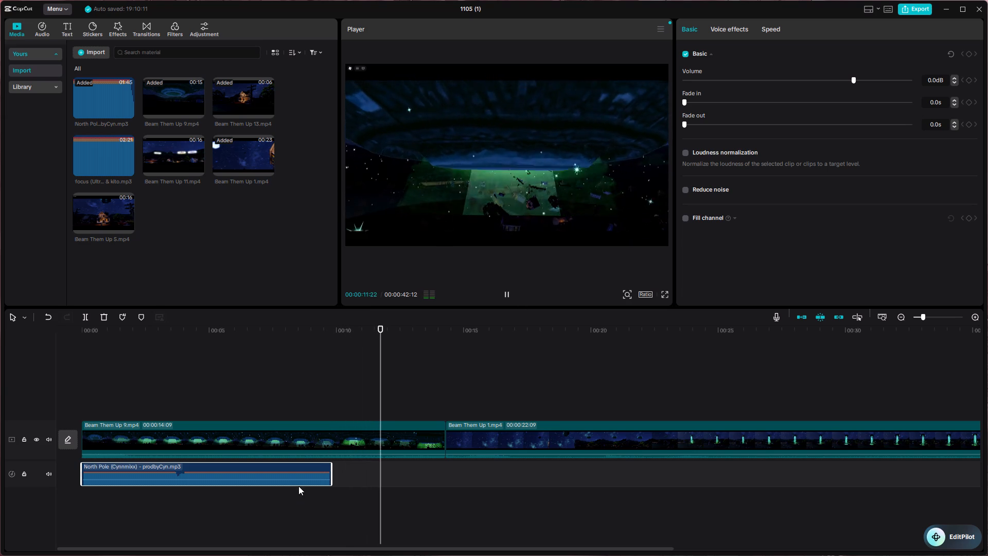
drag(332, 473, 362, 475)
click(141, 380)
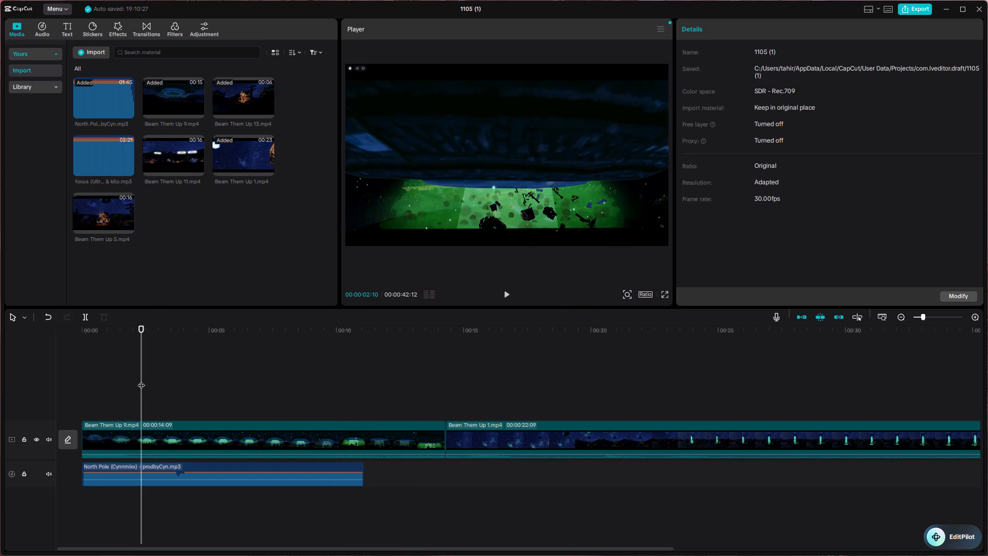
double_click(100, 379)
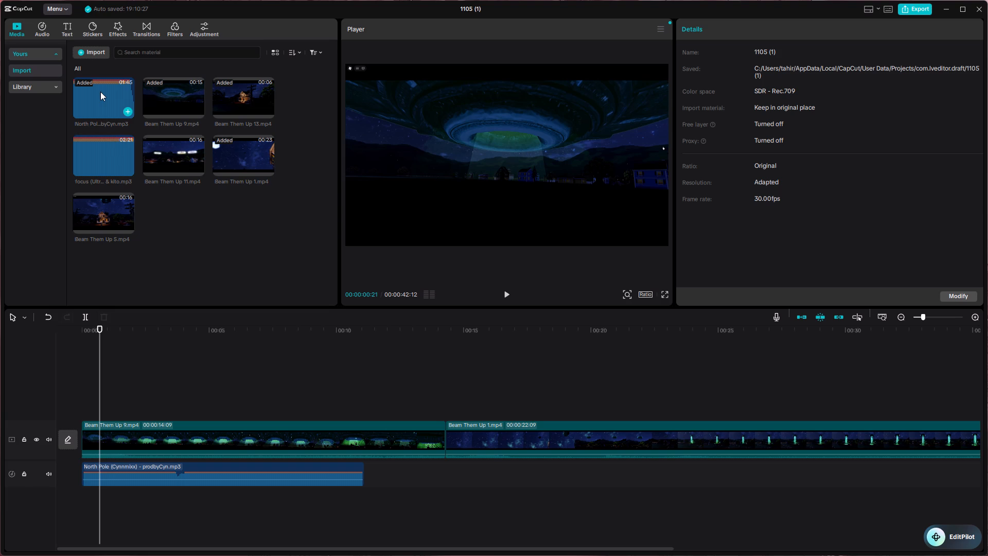
Preview the unused "focus" song and delete it from the project's imported media.
double_click(98, 166)
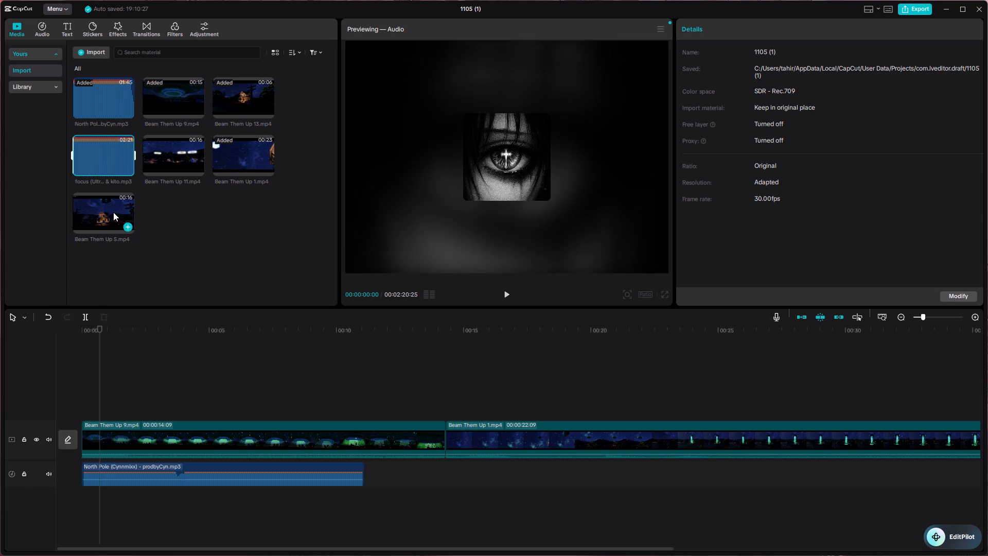
click(505, 294)
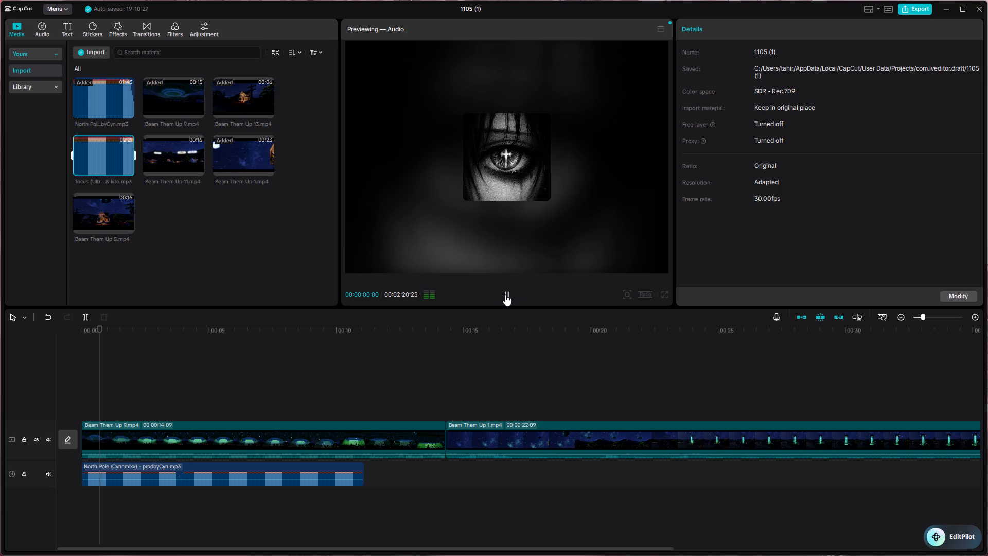
click(505, 294)
right_click(112, 161)
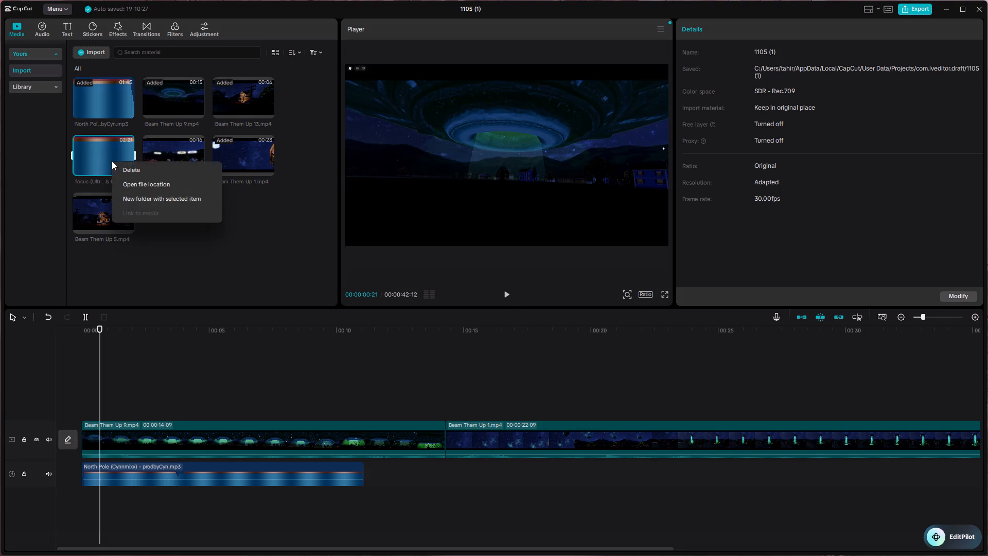
click(132, 171)
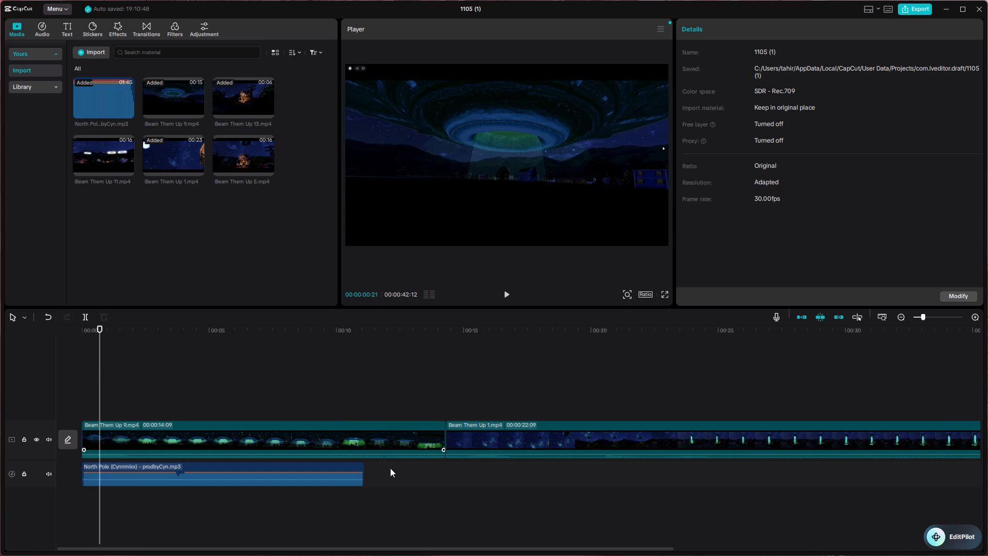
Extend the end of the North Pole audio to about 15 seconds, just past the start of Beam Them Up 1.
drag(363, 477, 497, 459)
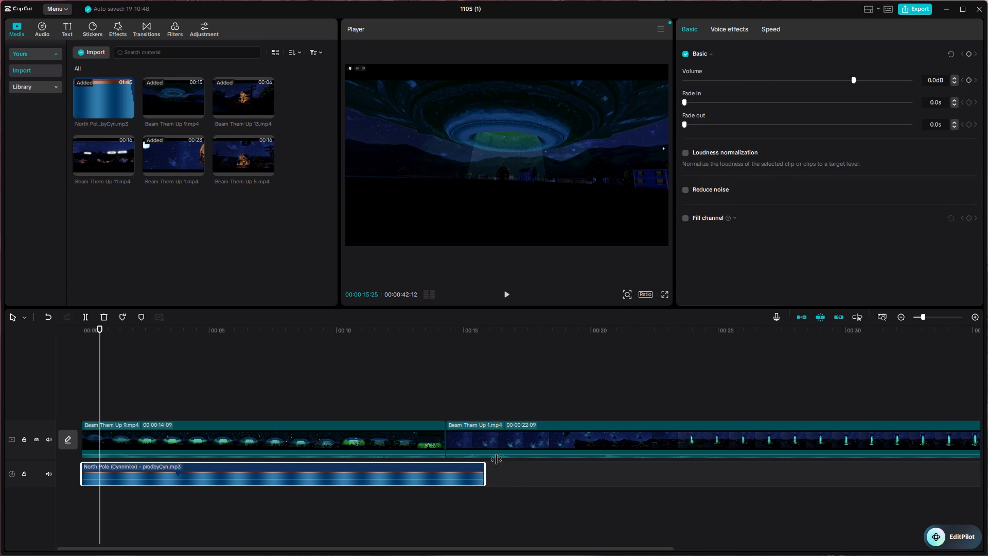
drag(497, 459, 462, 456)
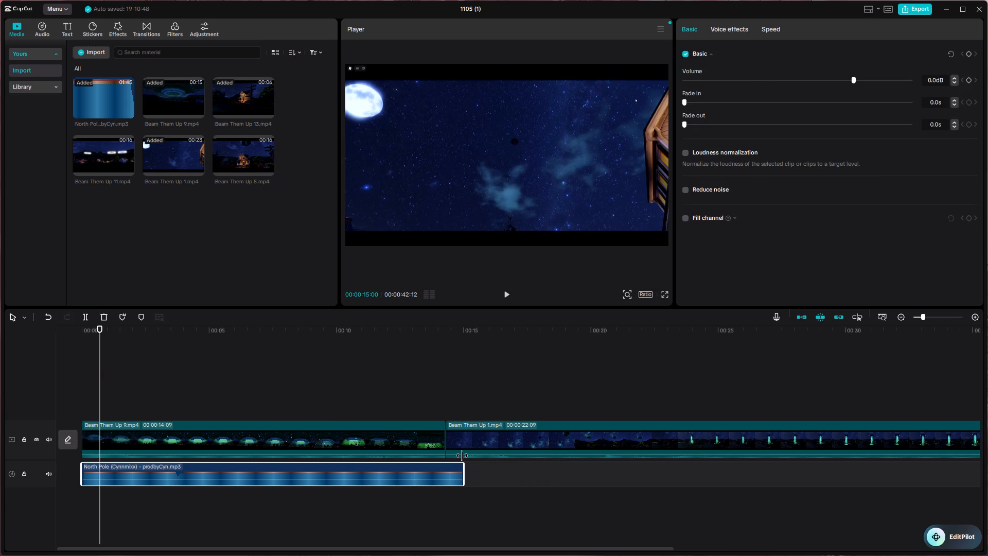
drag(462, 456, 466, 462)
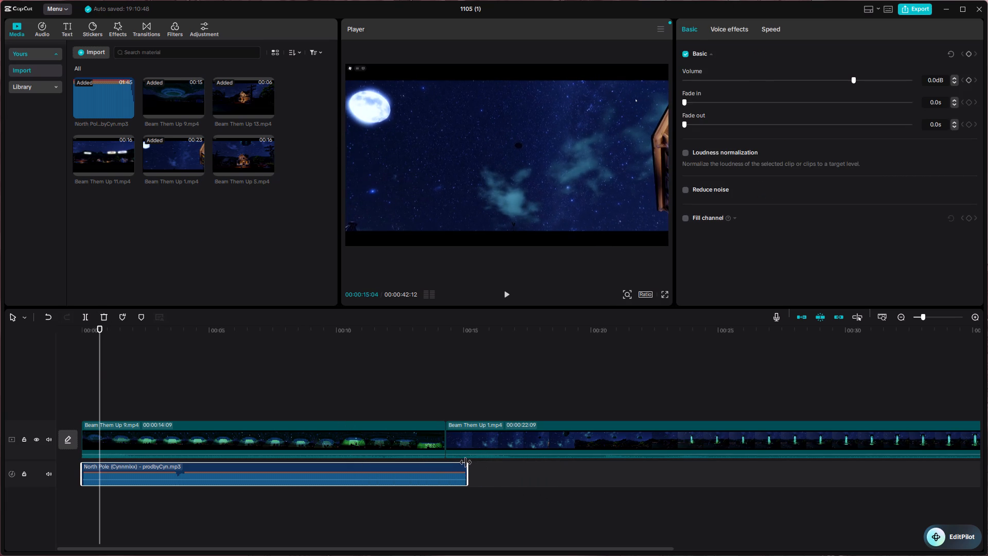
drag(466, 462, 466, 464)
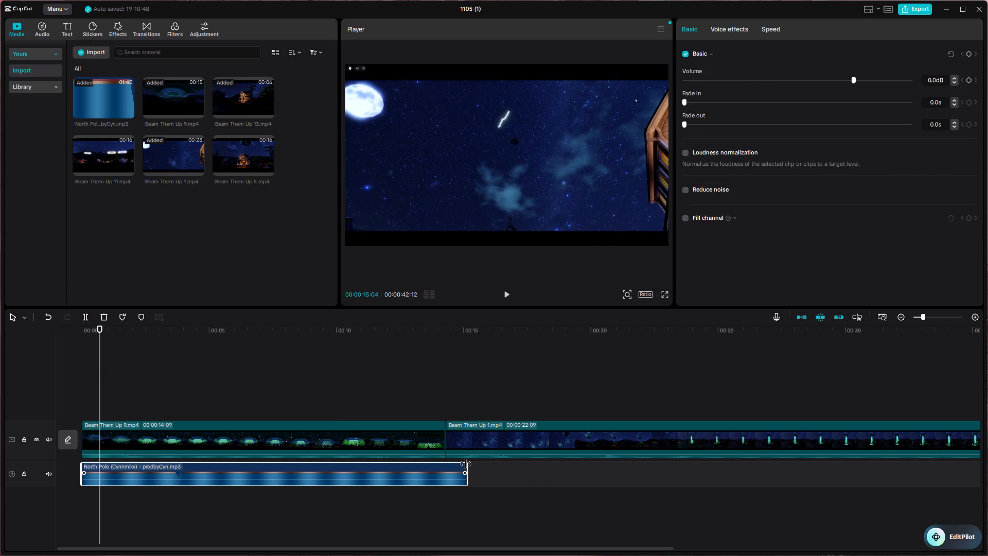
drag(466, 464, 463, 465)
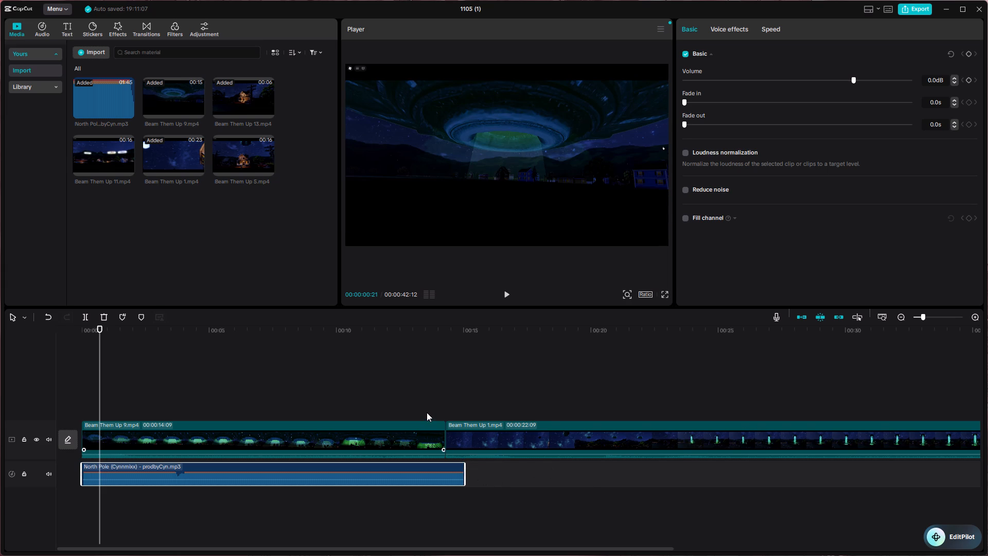
Play the timeline from about 5 seconds up to the cut between Beam Them Up 9 and Beam Them Up 1.
double_click(225, 363)
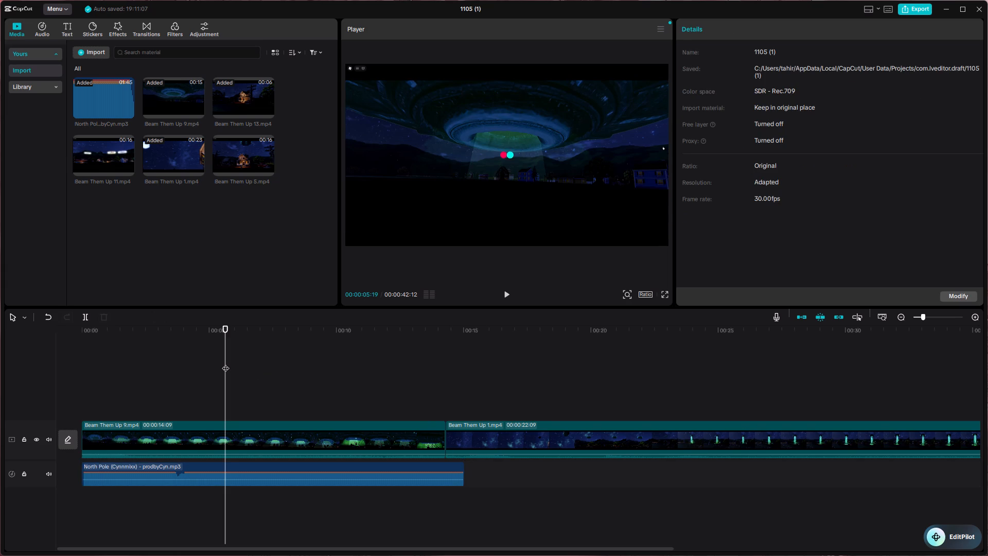
key(space)
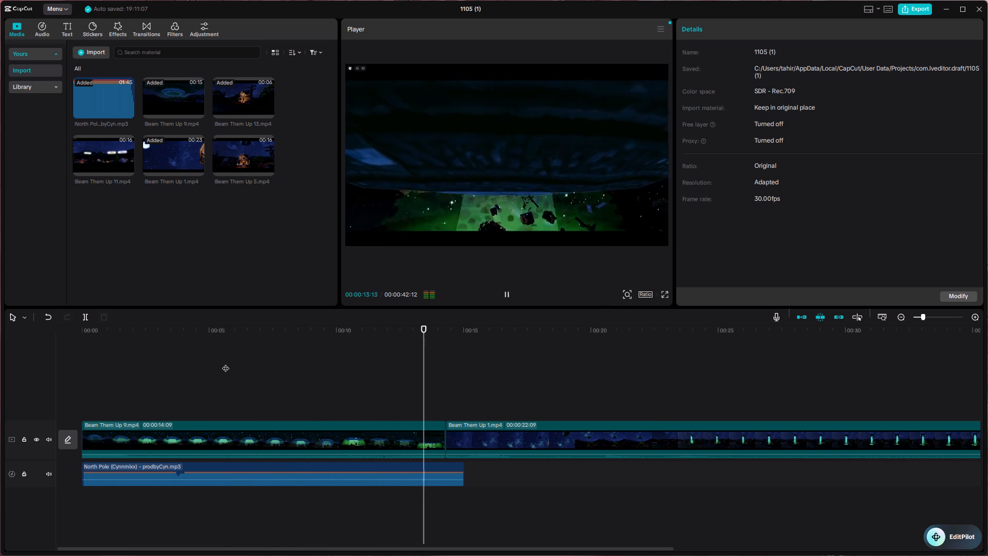
key(space)
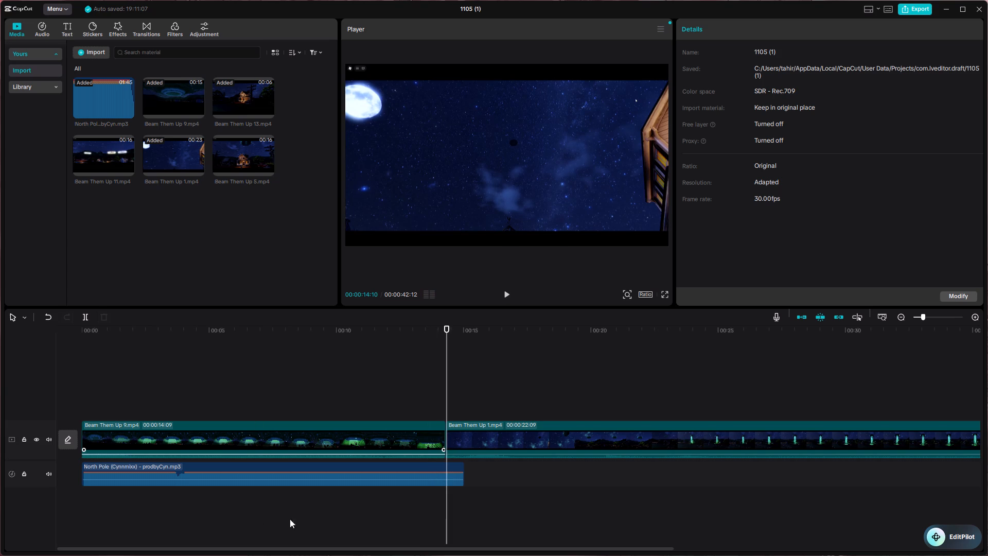
Extend the end of the North Pole audio to about 28 seconds on the timeline.
drag(464, 474, 504, 482)
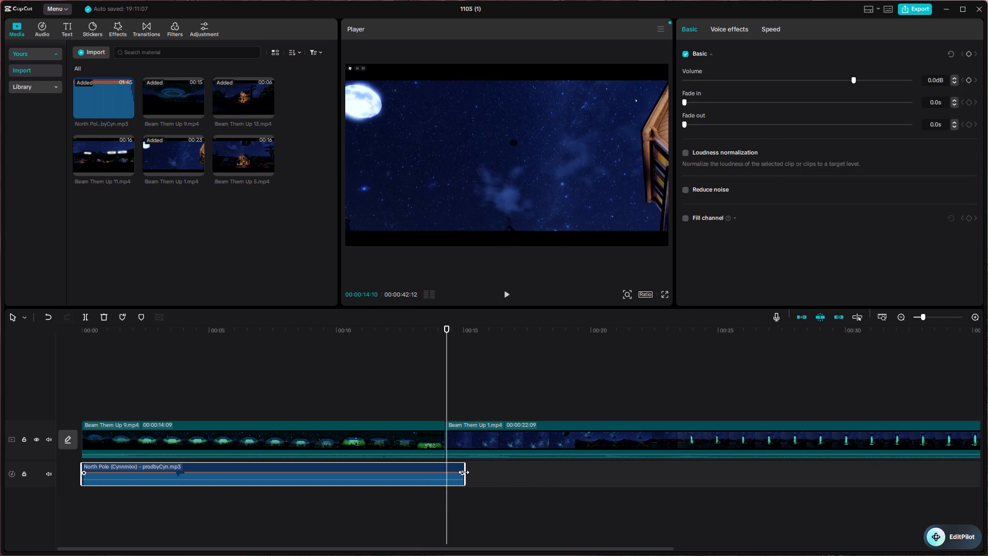
drag(465, 472, 618, 468)
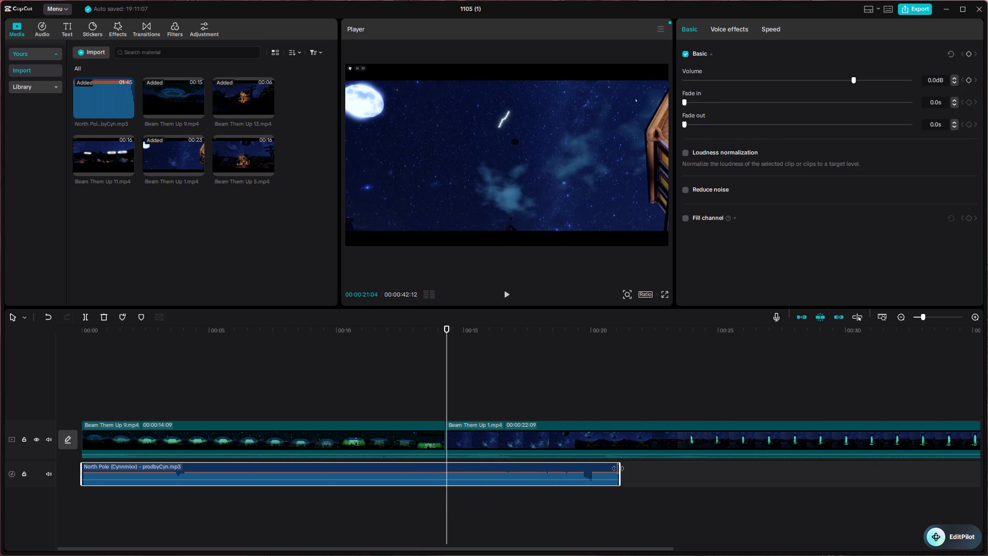
drag(618, 468, 807, 484)
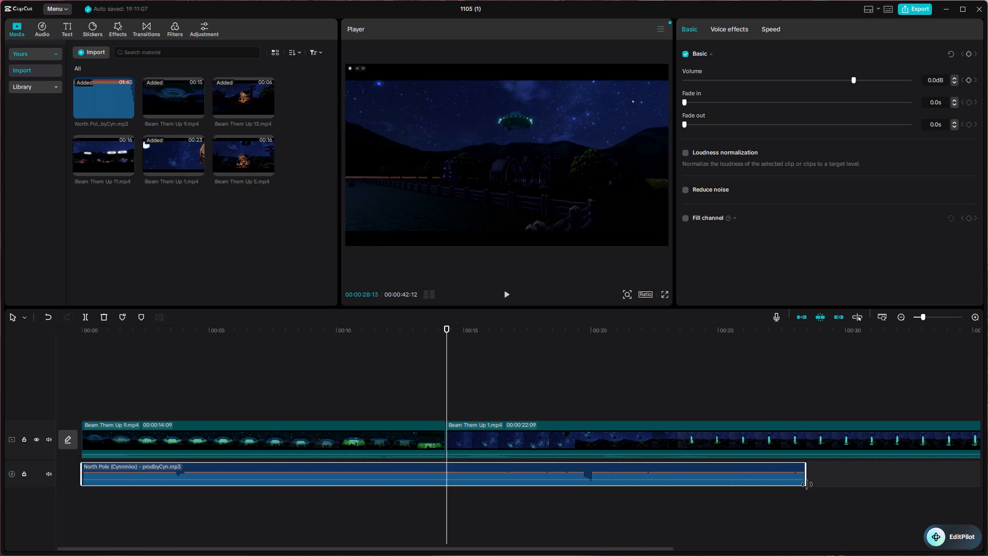
drag(807, 484, 789, 496)
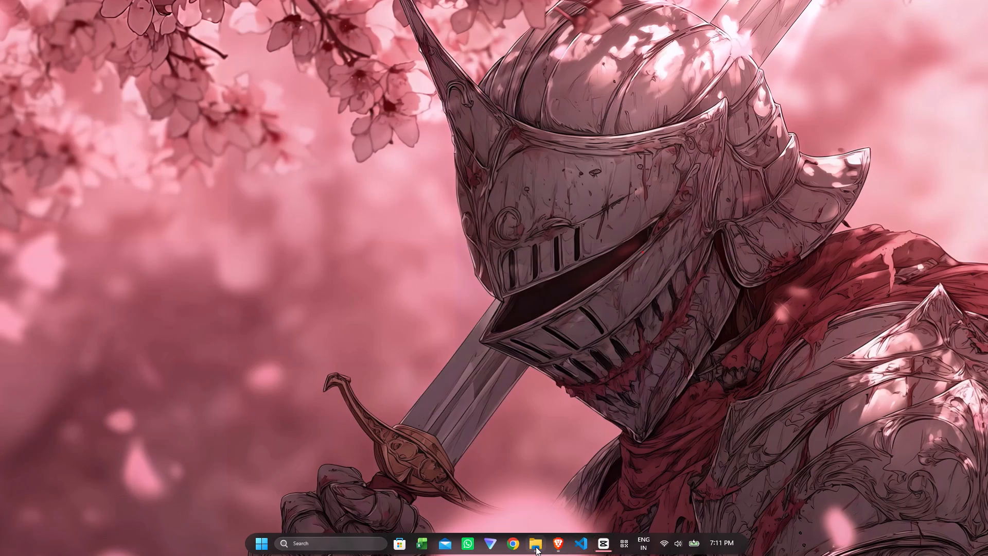
Open the North Pole song from the Hype & Upbeat music on BloxClips, check its viral start time, and return to CapCut.
click(553, 546)
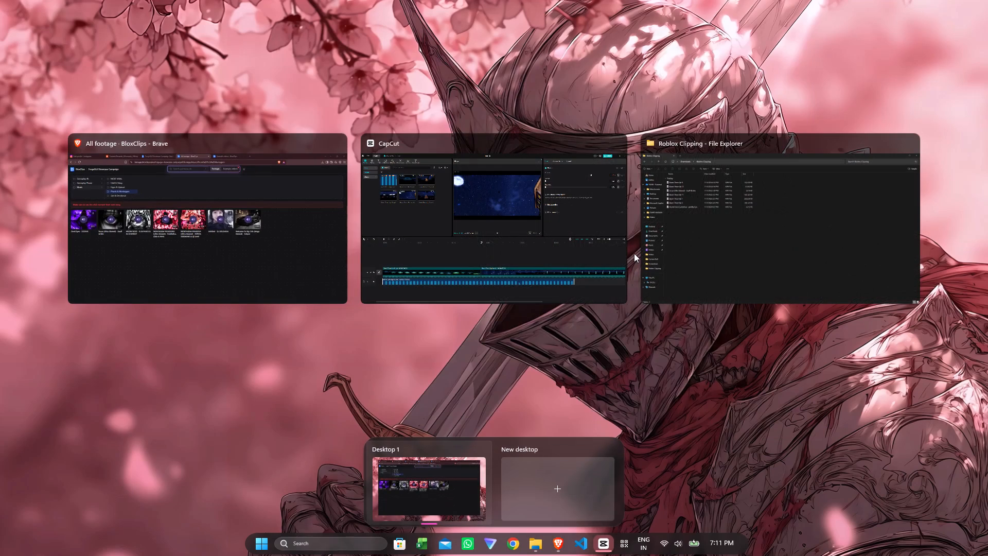
click(634, 253)
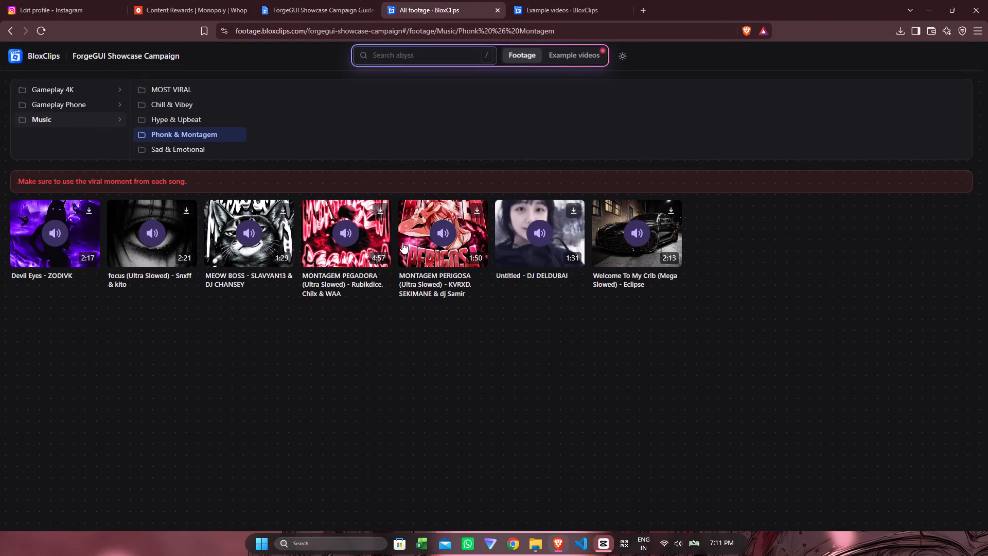
click(463, 215)
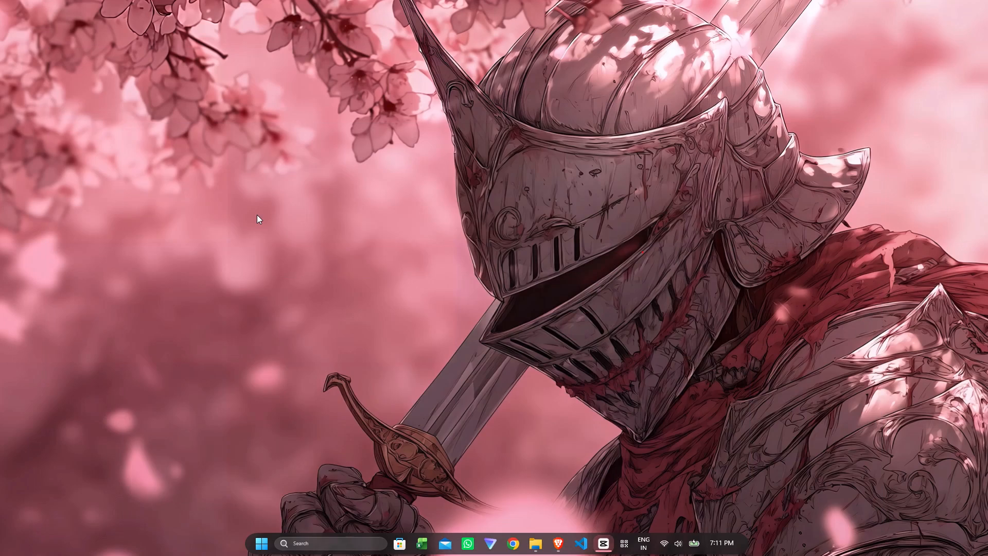
click(151, 213)
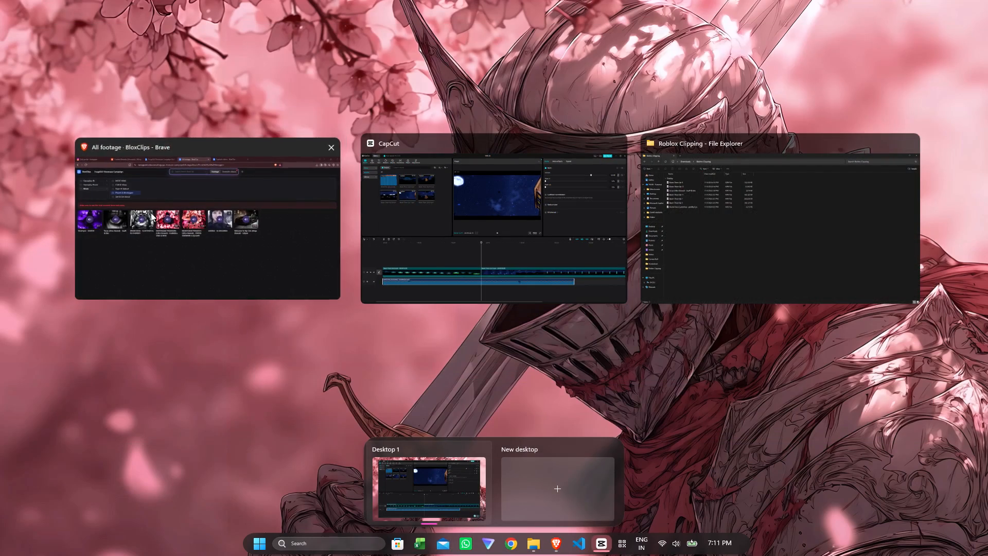
click(179, 112)
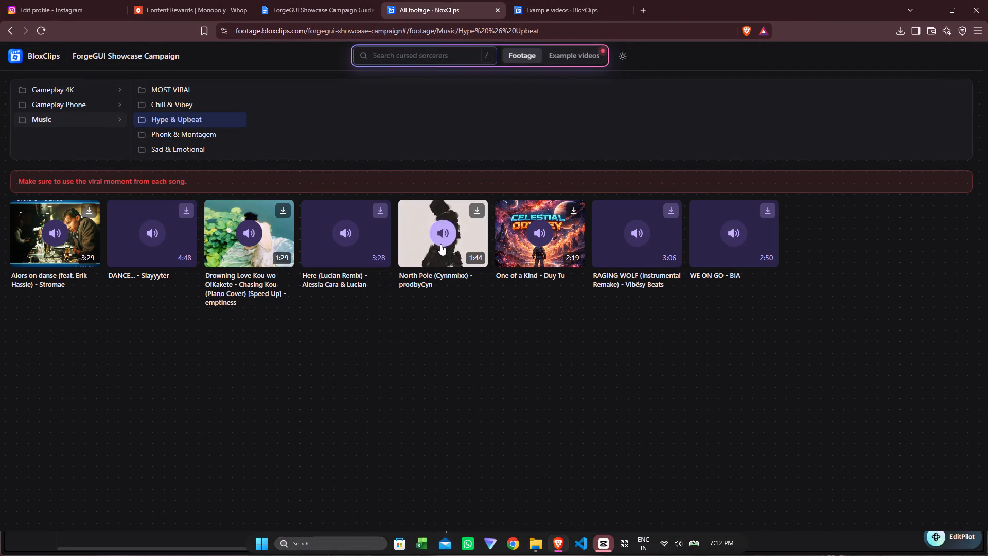
click(428, 253)
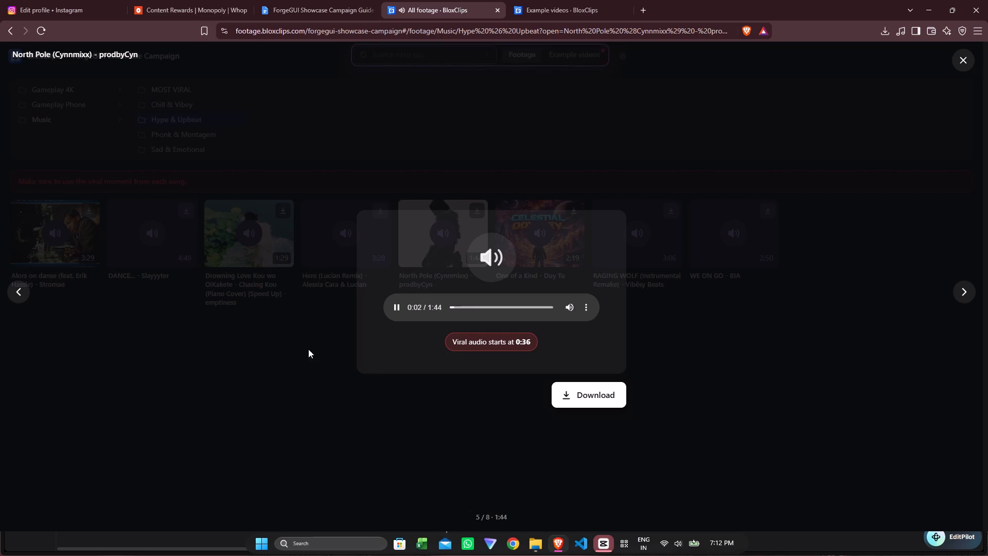
click(302, 366)
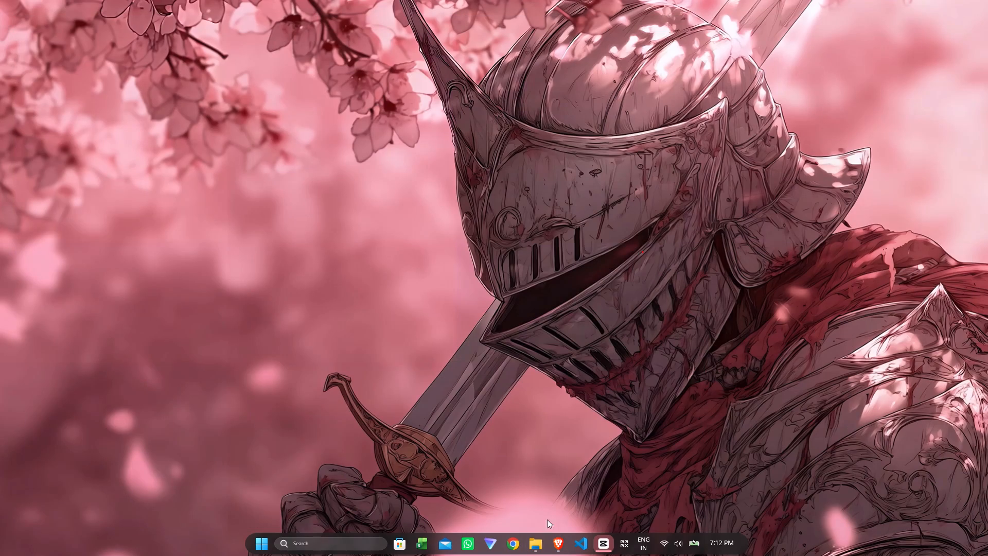
click(593, 538)
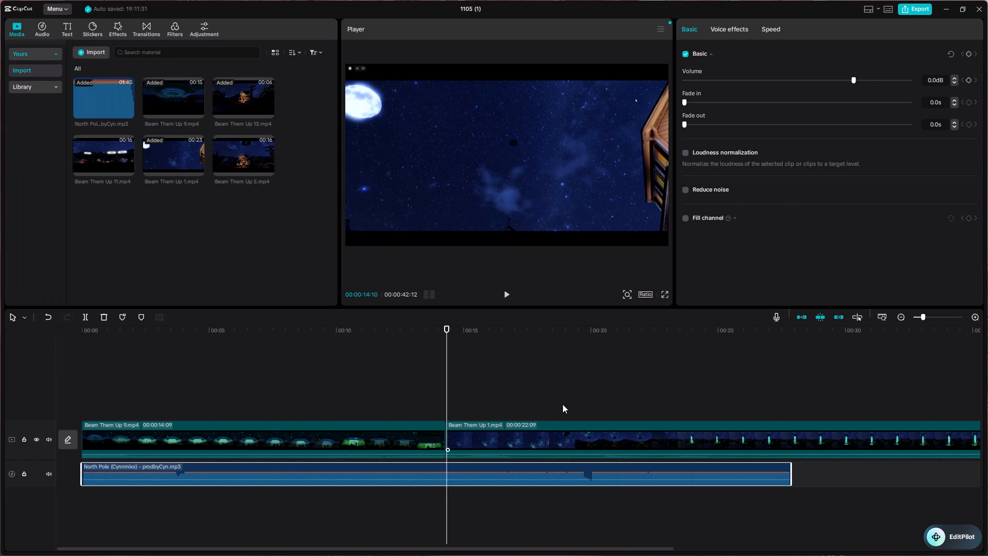
Extend the end of the North Pole audio further, to about 34 seconds beneath Beam Them Up 1.
ctrl+scroll(573, 402, down, 3)
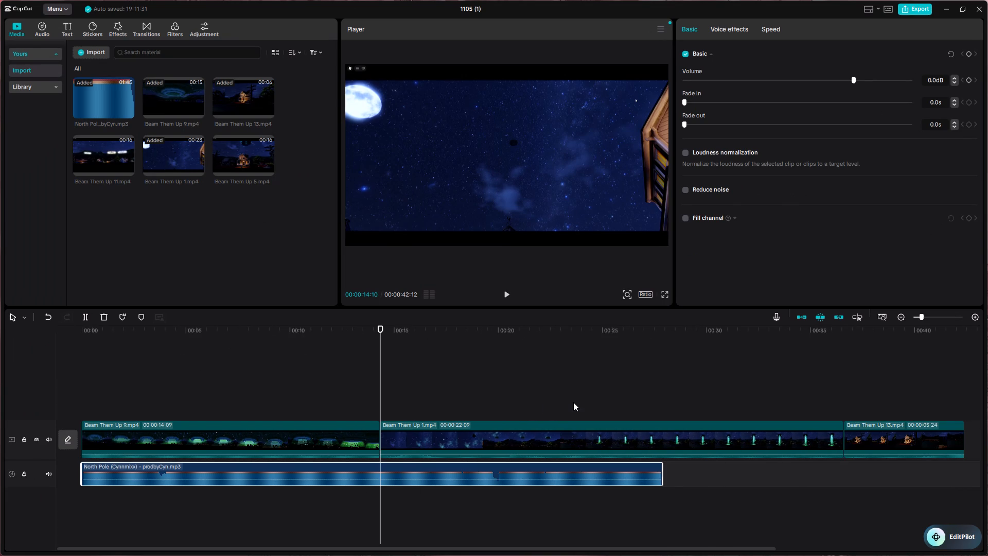
click(662, 472)
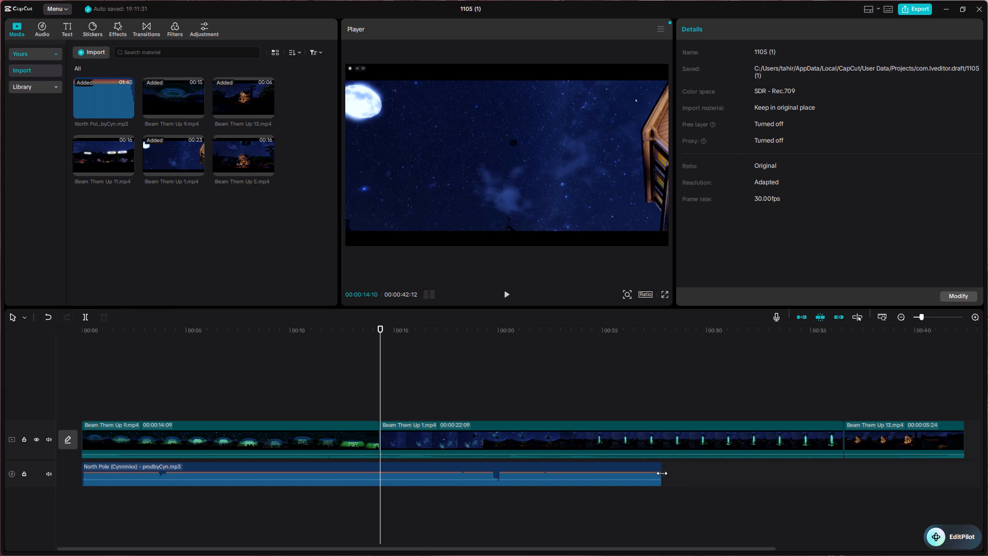
drag(662, 473, 689, 473)
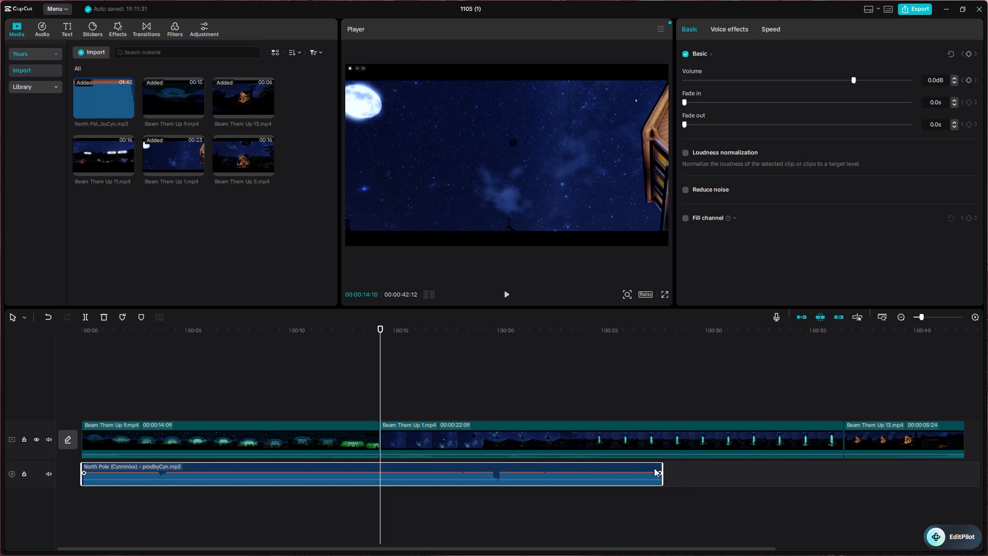
drag(662, 473, 750, 476)
drag(750, 476, 650, 480)
drag(662, 470, 781, 461)
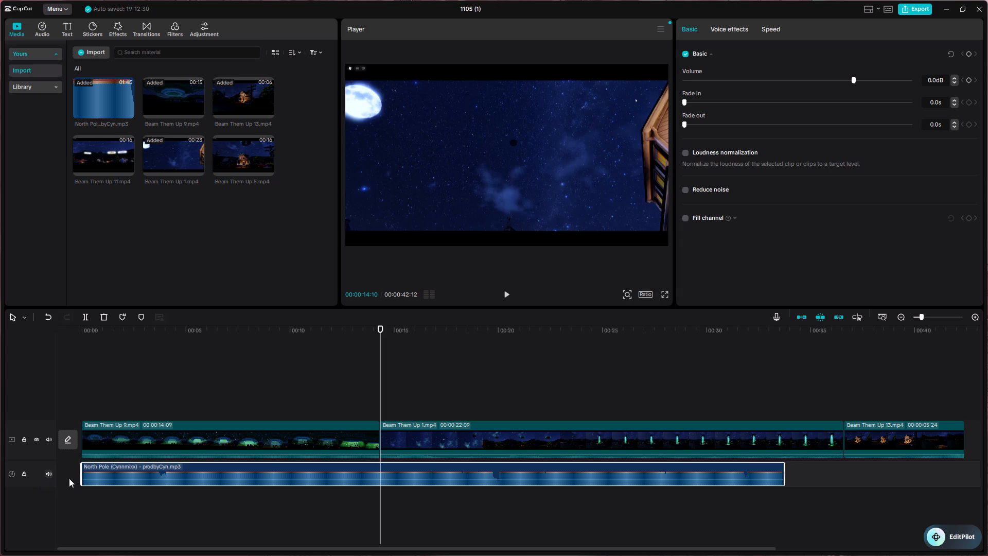
Trim the start of the North Pole audio to about 32.5 seconds on the timeline, leaving only a short segment without a fade-in.
drag(82, 475, 108, 475)
drag(108, 475, 57, 474)
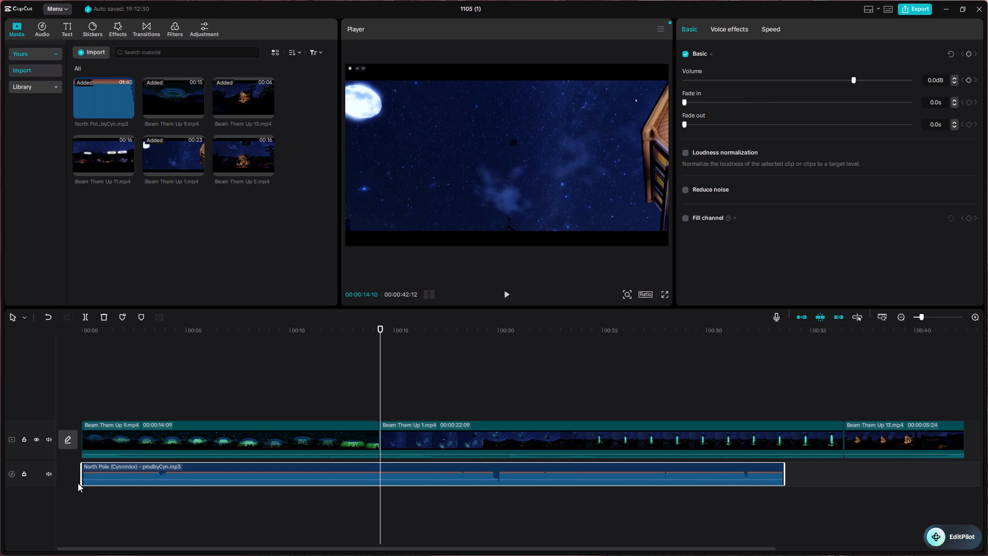
drag(80, 482, 251, 470)
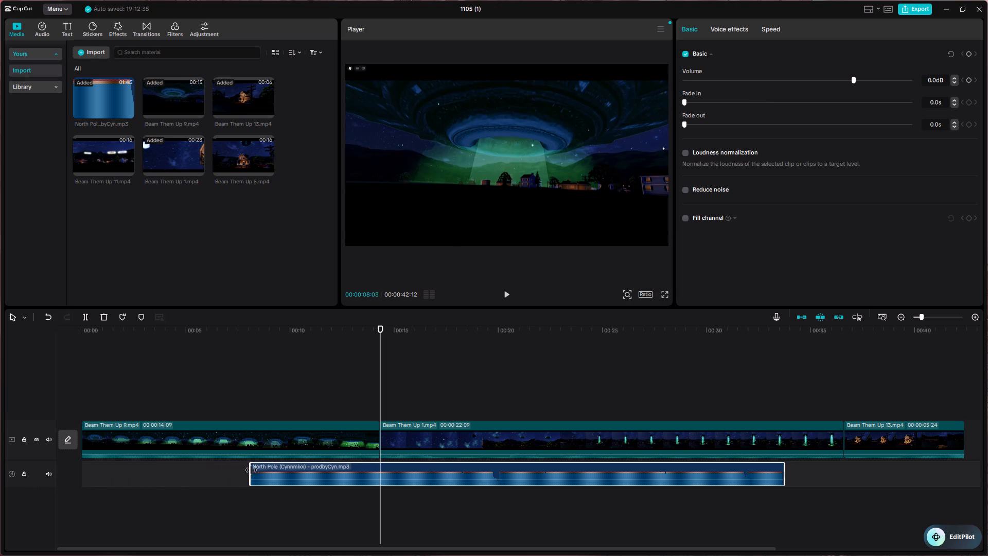
drag(251, 470, 472, 459)
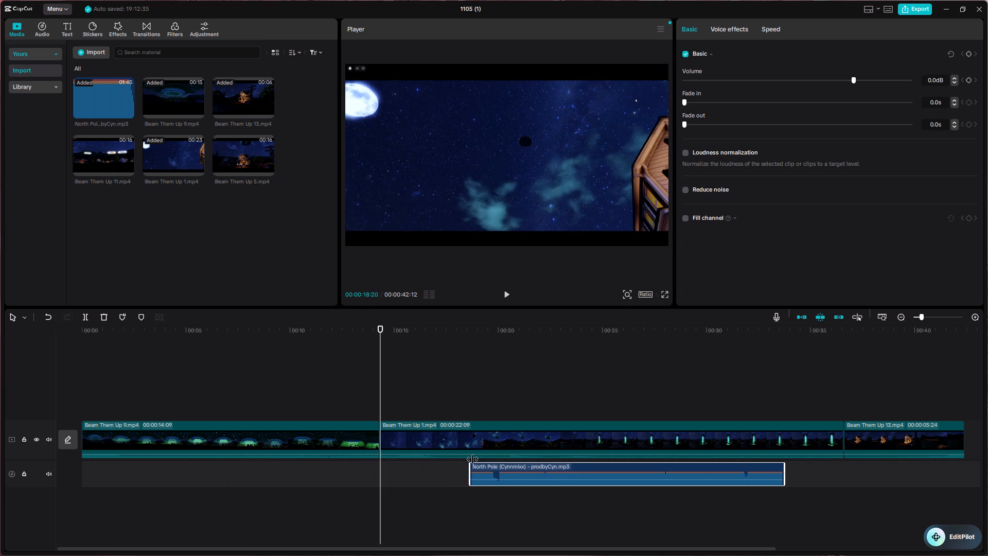
drag(472, 459, 648, 459)
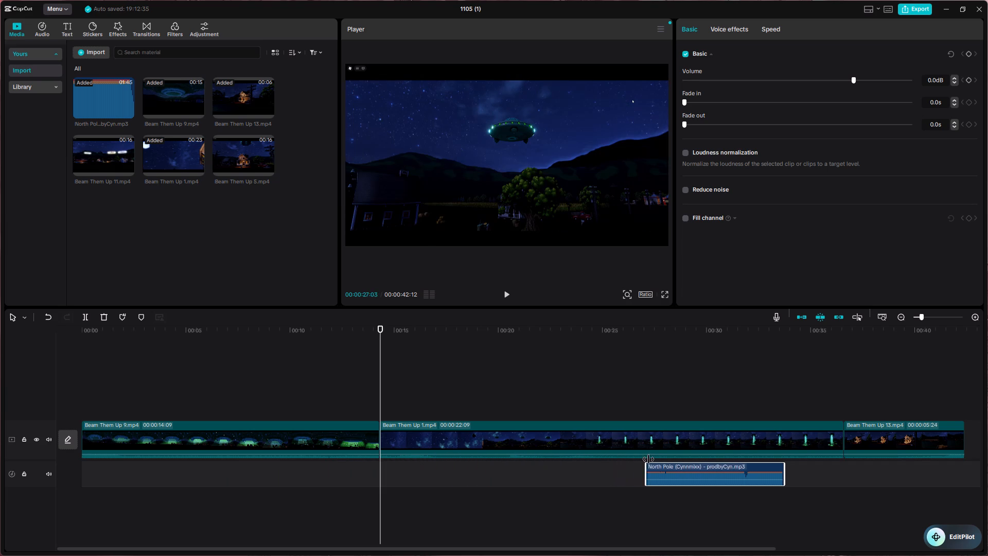
drag(648, 459, 712, 459)
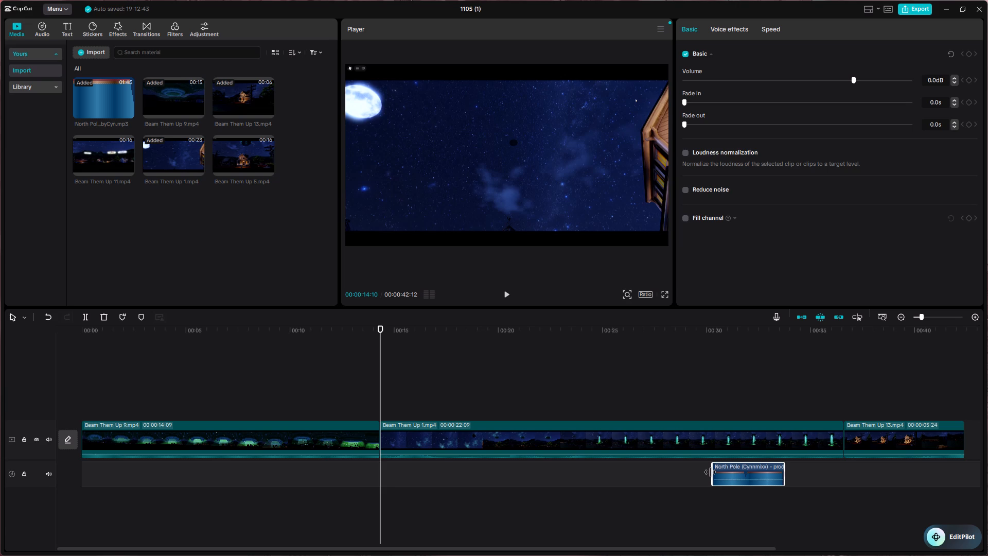
drag(711, 472, 756, 477)
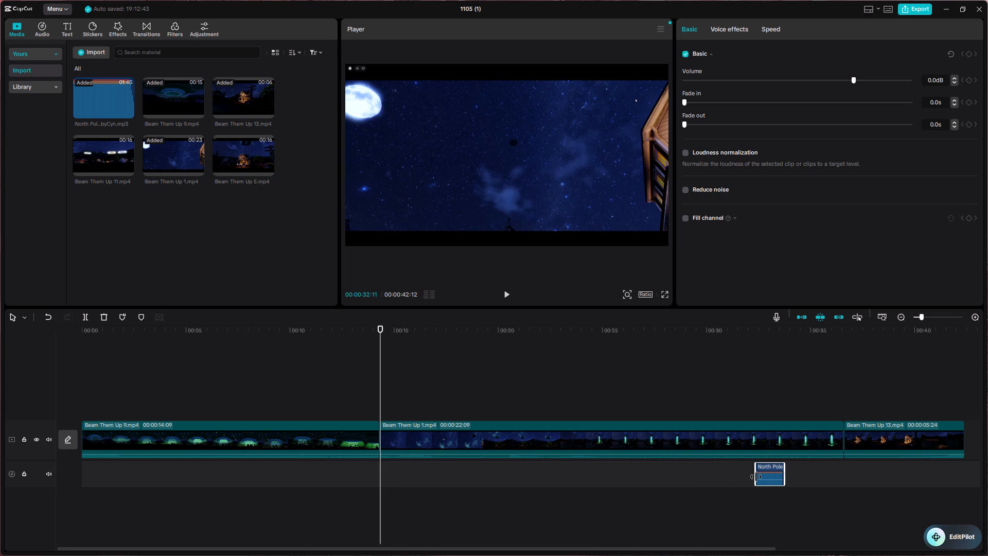
drag(756, 477, 758, 477)
drag(784, 473, 816, 478)
Move the trimmed North Pole audio segment to the very start of the timeline.
drag(770, 474, 378, 474)
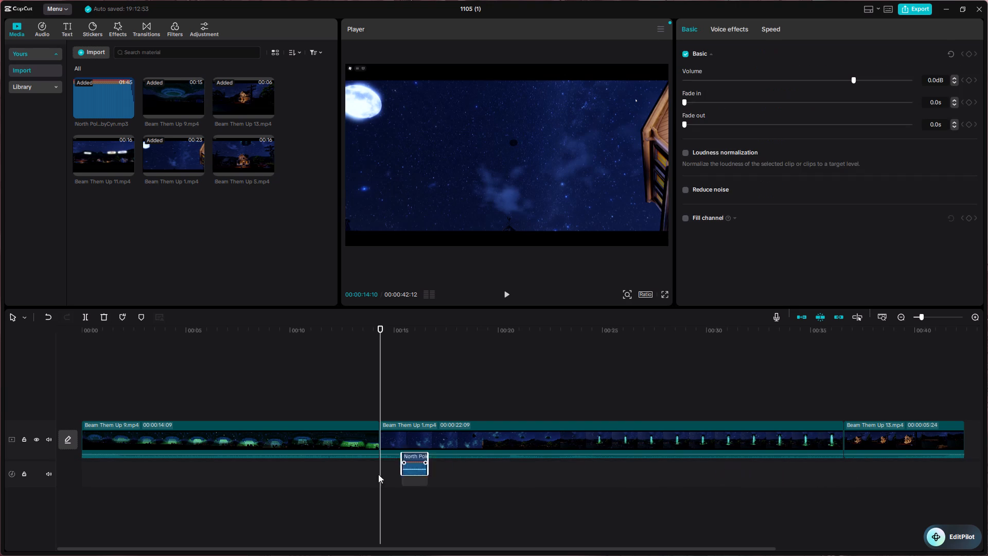
drag(378, 474, 85, 482)
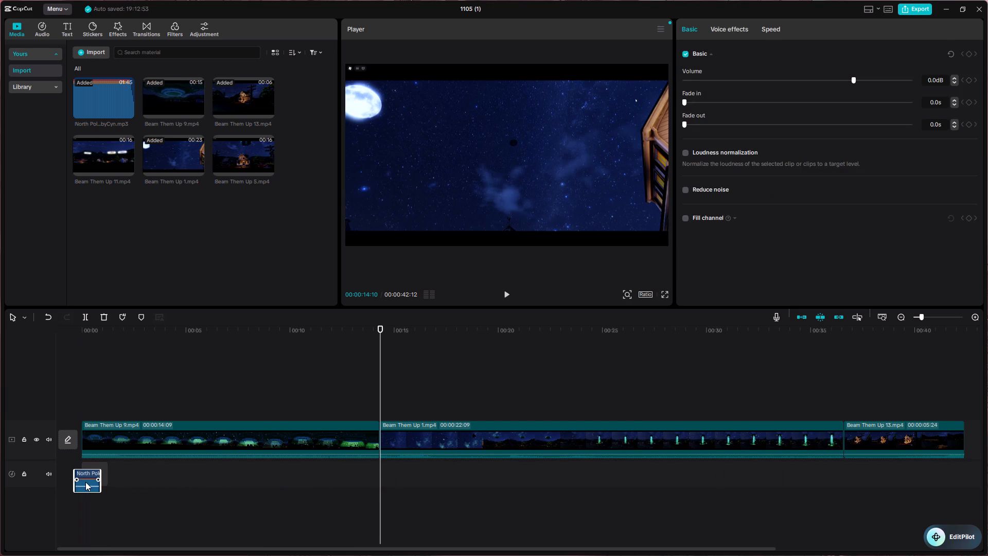
Extend the end of the North Pole audio to about 15 seconds, just past the cut to Beam Them Up 1.
drag(108, 473, 154, 470)
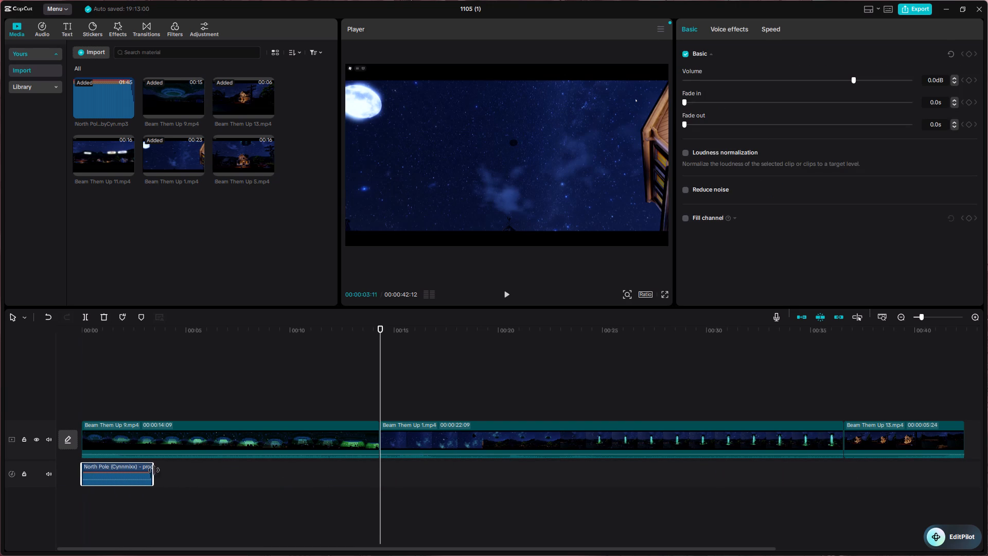
drag(154, 470, 379, 473)
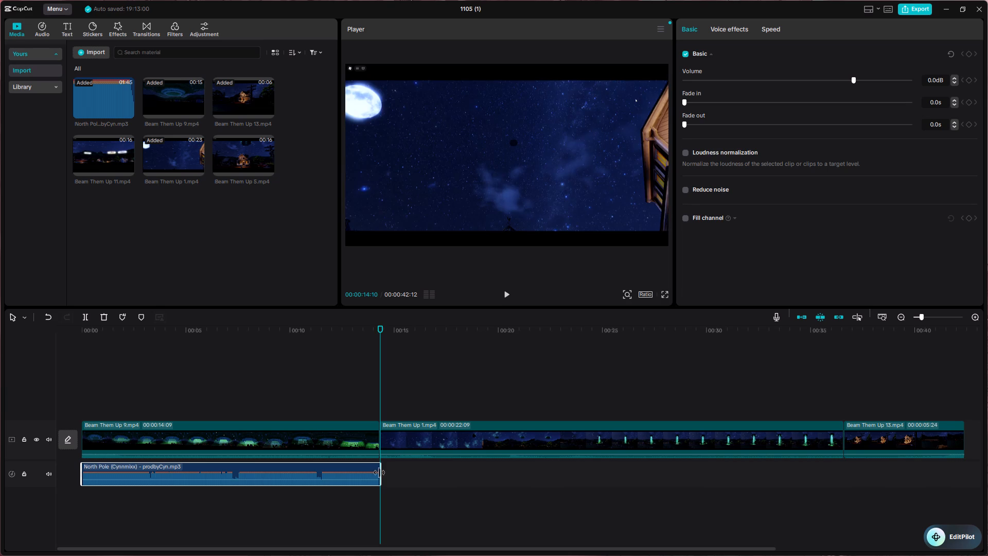
drag(379, 473, 393, 474)
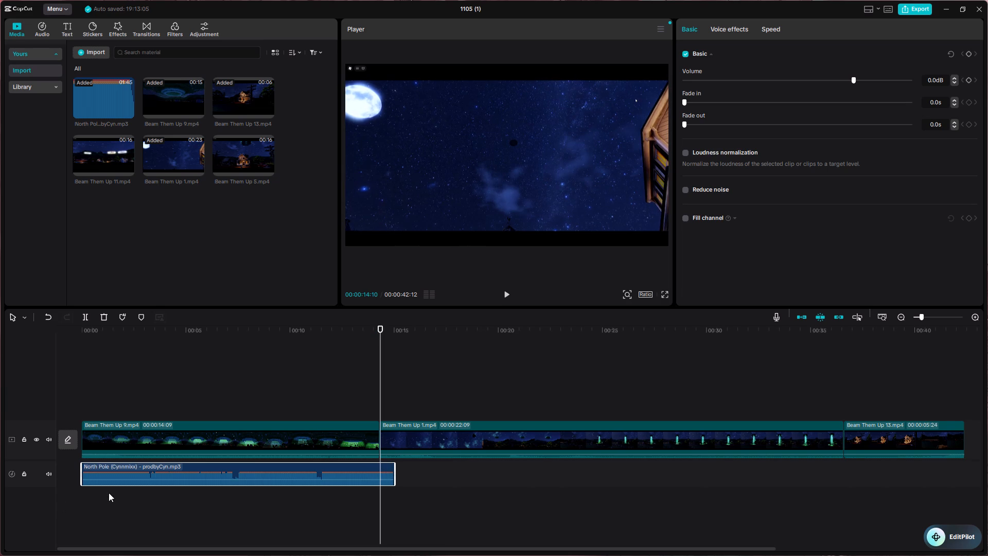
Play the timeline from the start to about 17 seconds to check the retimed song against the footage.
click(107, 493)
drag(107, 493, 75, 425)
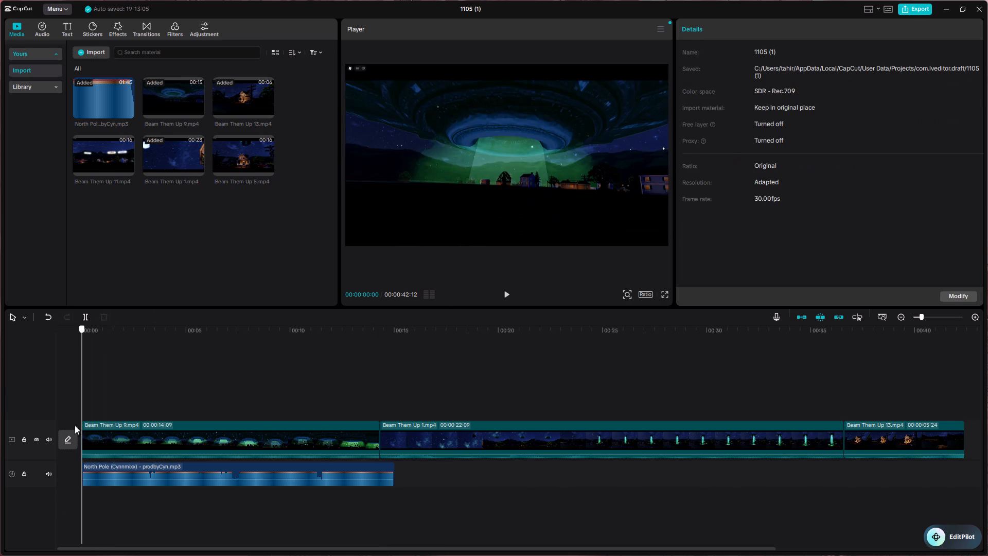
drag(75, 425, 70, 427)
key(space)
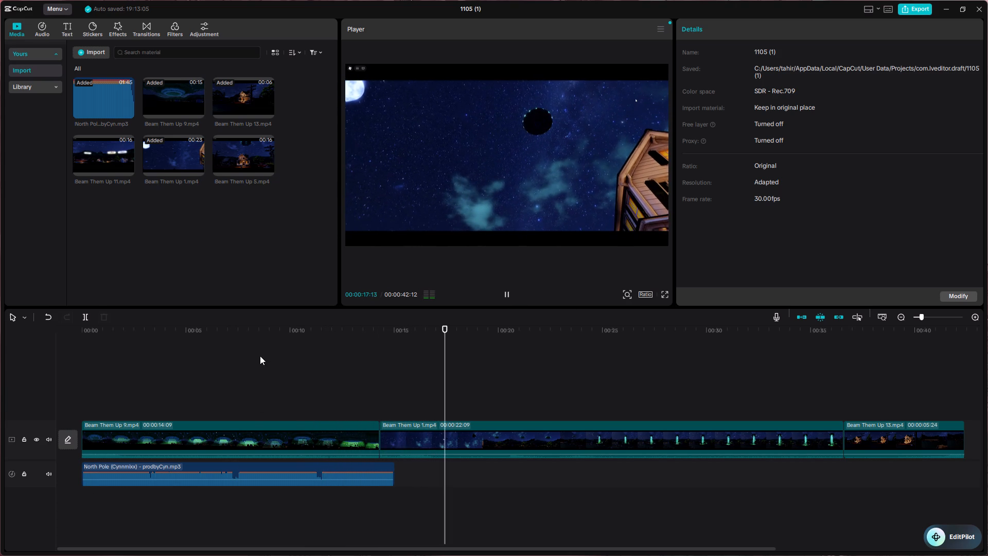
key(space)
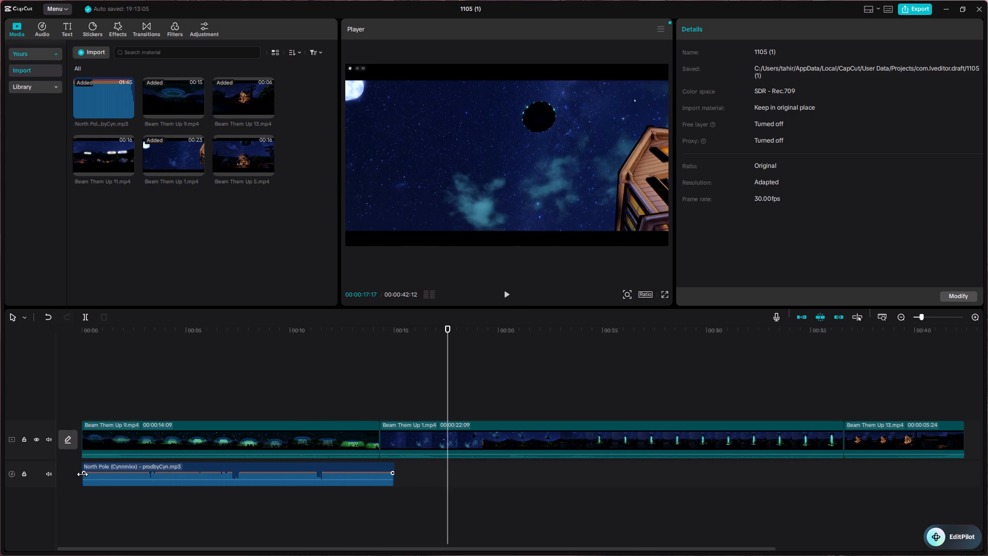
Adjust the trim at the start of the North Pole audio.
drag(82, 474, 72, 479)
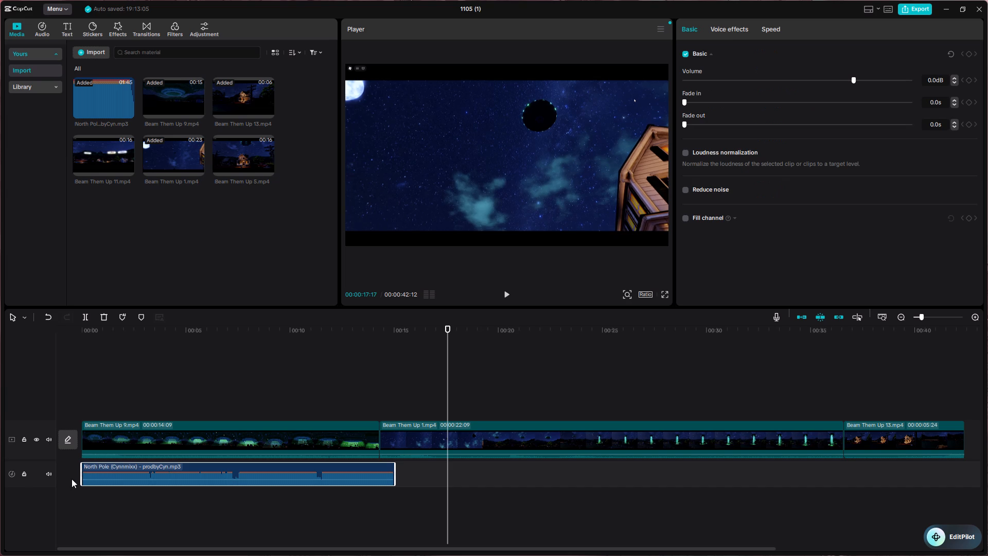
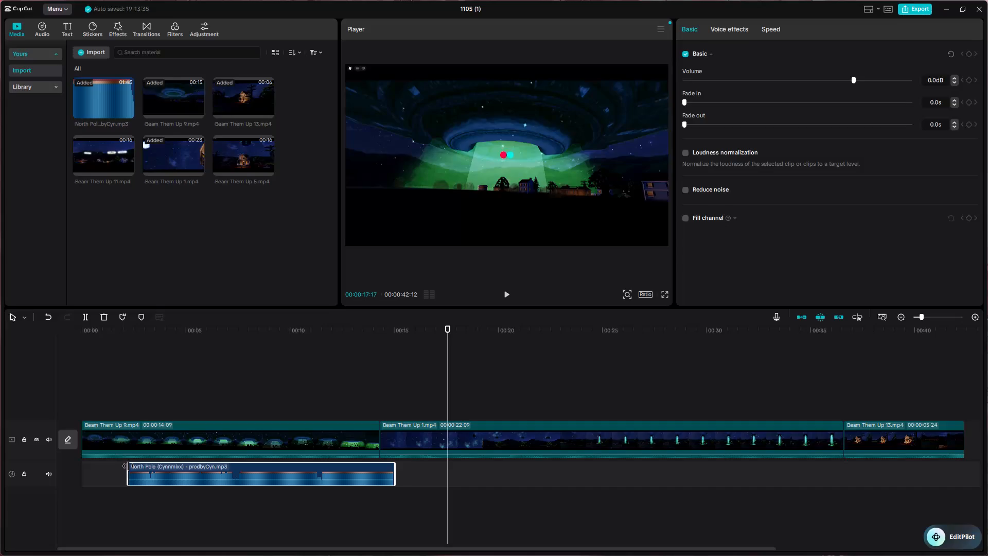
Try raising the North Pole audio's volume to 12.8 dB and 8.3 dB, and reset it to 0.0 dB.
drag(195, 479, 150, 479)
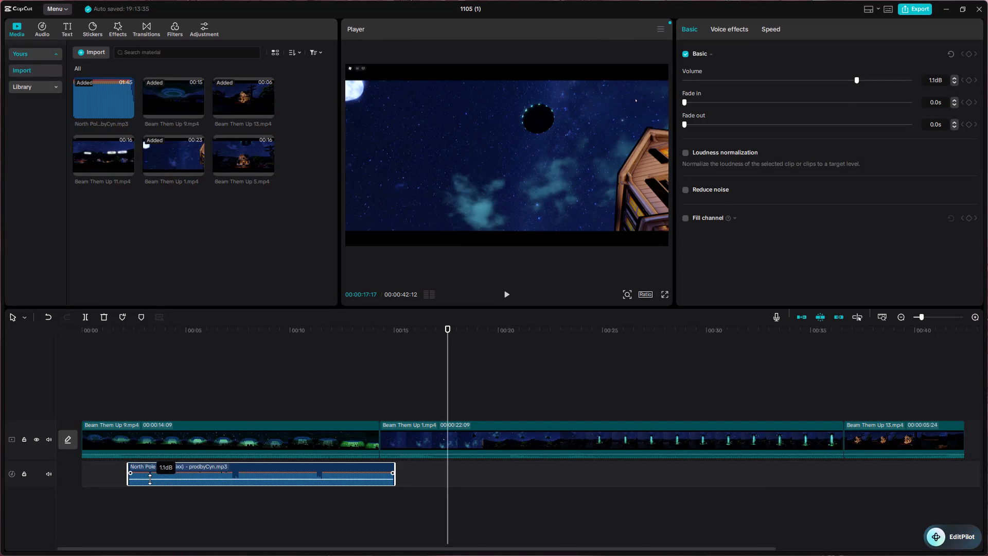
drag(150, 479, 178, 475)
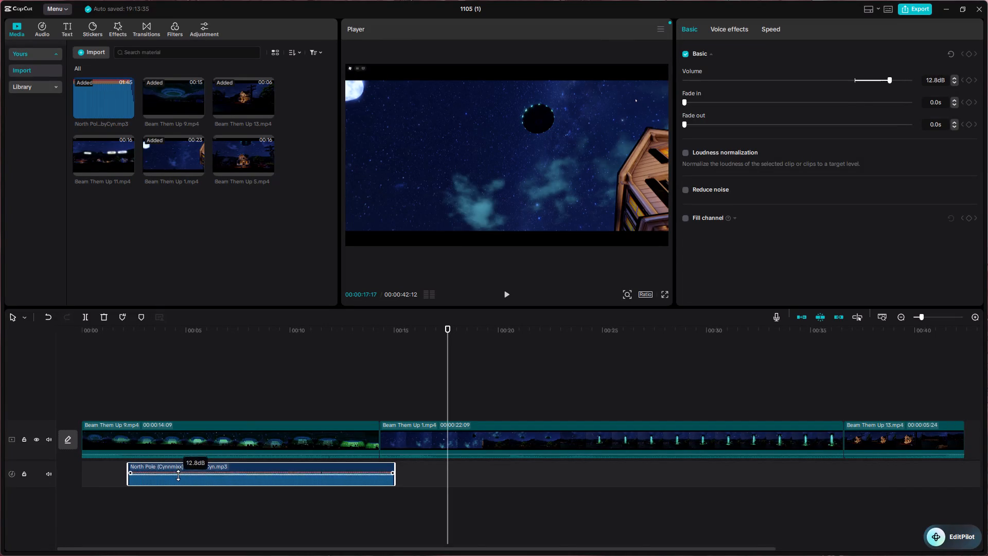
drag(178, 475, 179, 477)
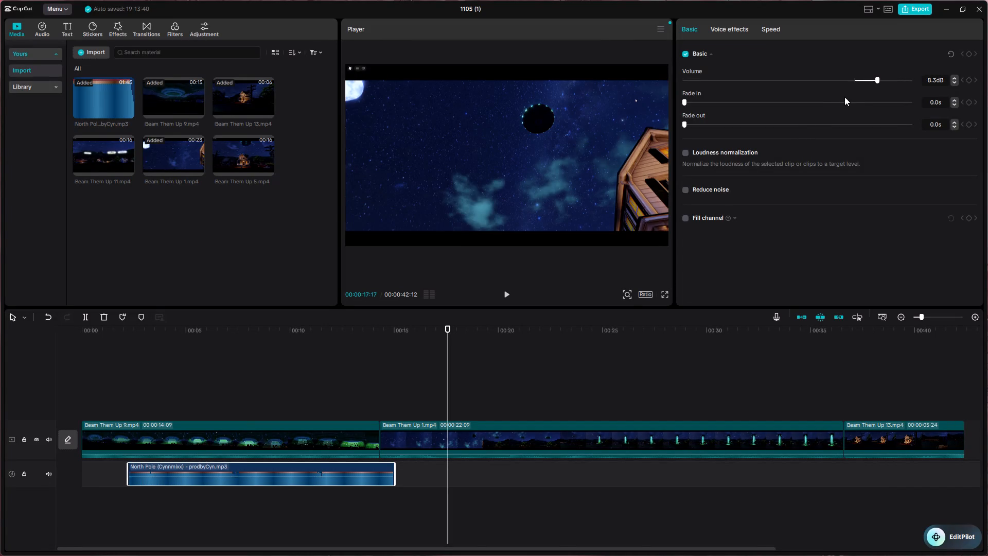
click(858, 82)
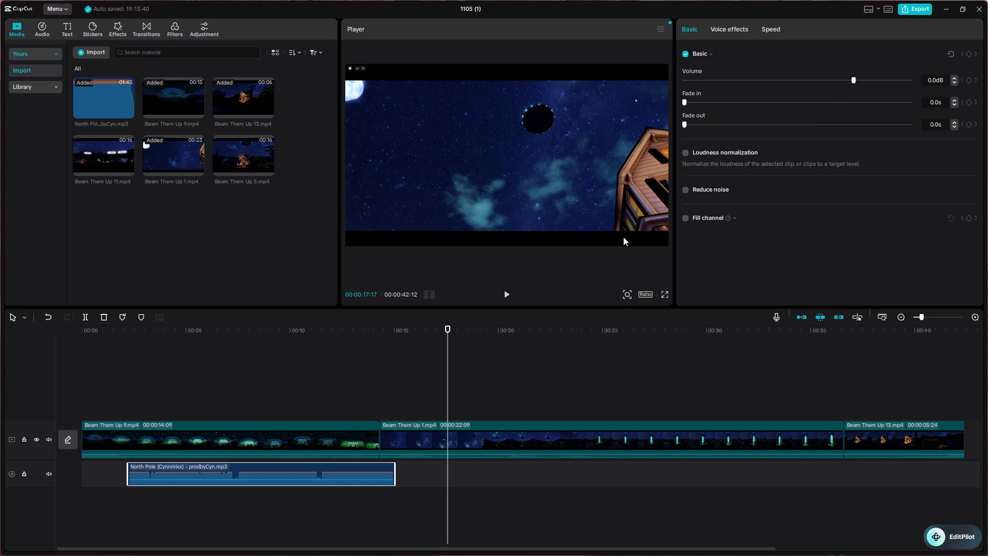
Move the trimmed North Pole audio to the very start of the timeline.
drag(270, 467, 221, 471)
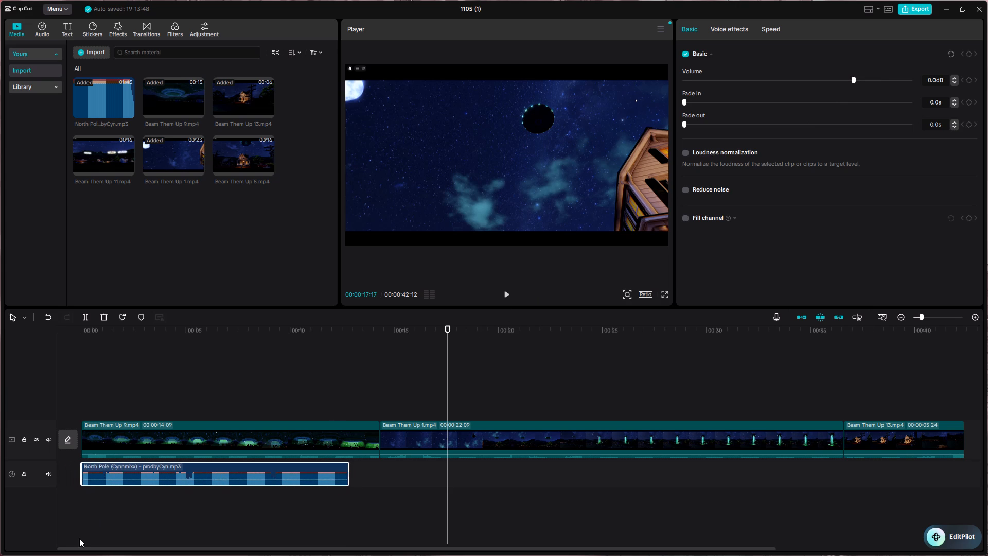
Play the timeline from the start to about 13 seconds to check the song against the Beam Them Up 9 footage.
click(79, 538)
double_click(82, 513)
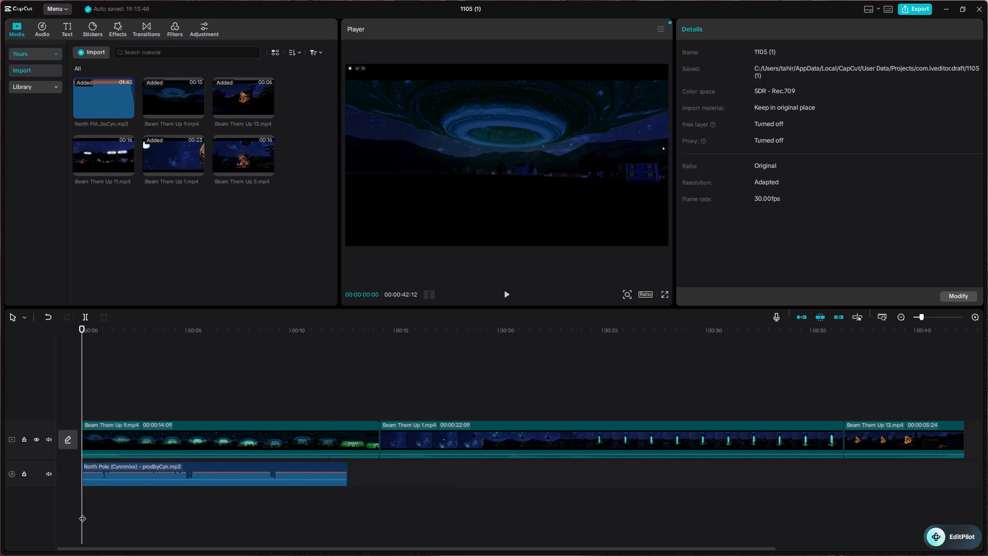
key(space)
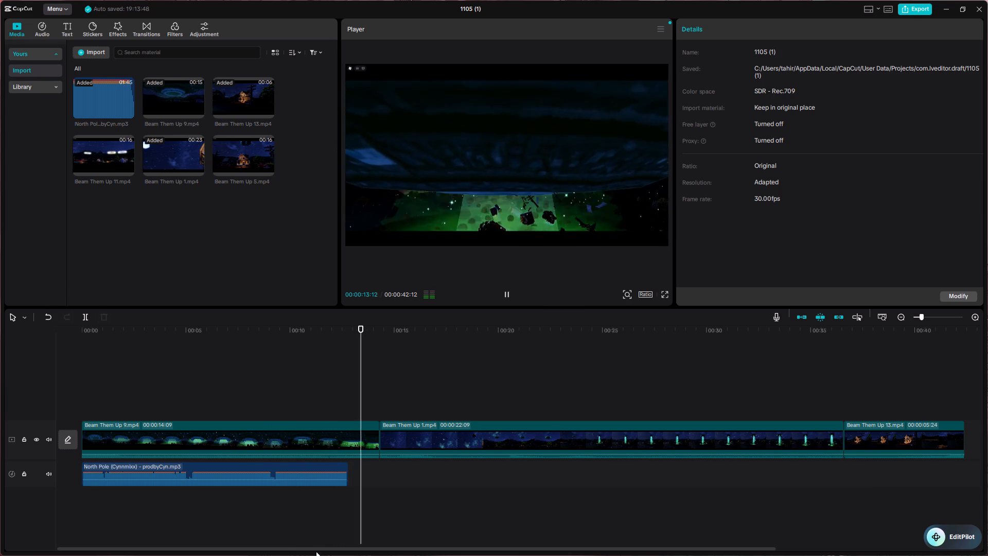
click(343, 516)
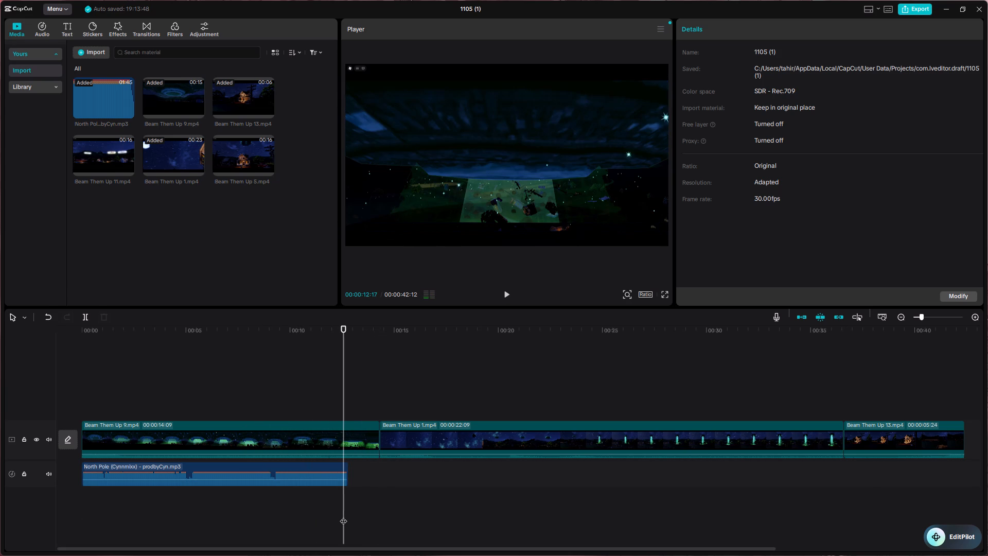
click(345, 473)
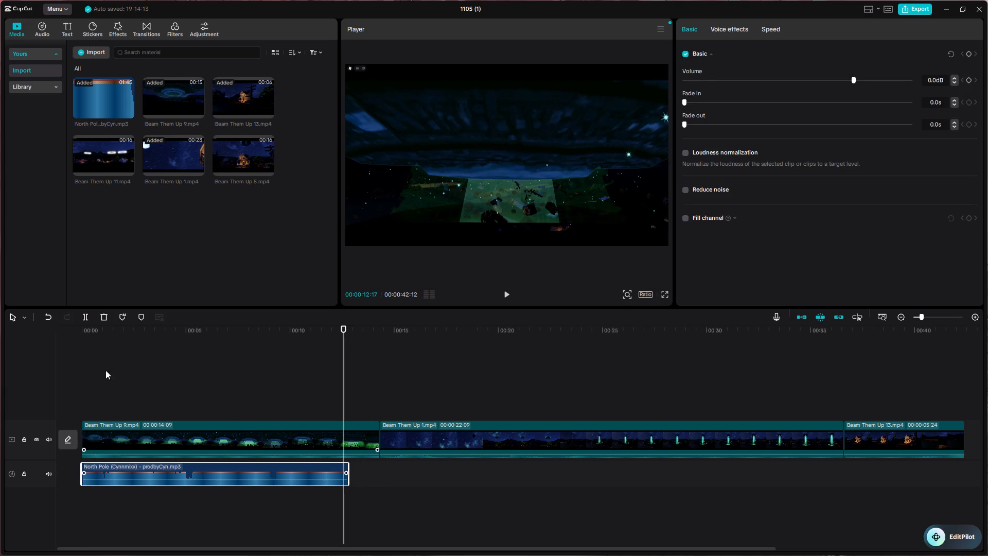
Review the first second of Beam Them Up 9 and play Beam Them Up 1 from about 15 seconds to compare them as openings.
double_click(93, 368)
drag(93, 368, 91, 368)
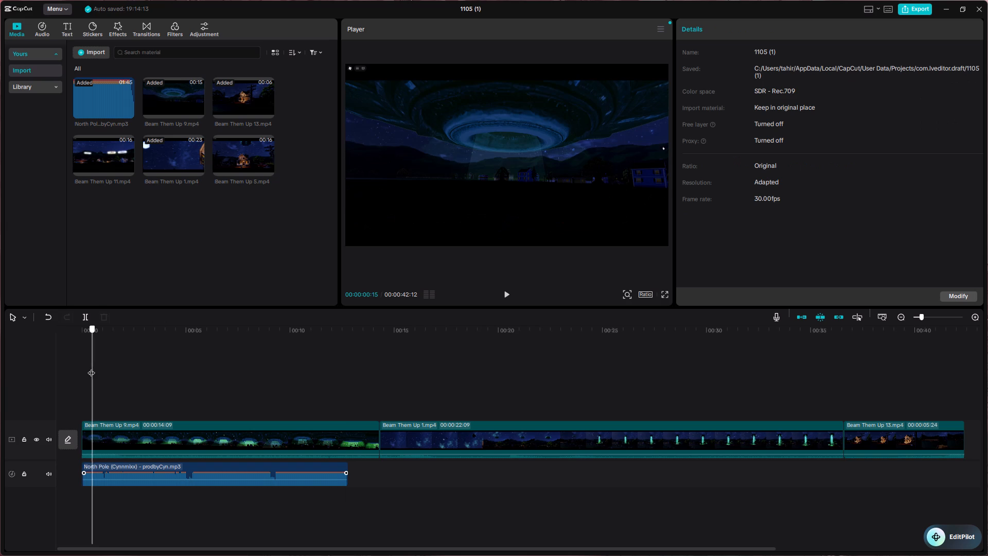
drag(91, 368, 100, 378)
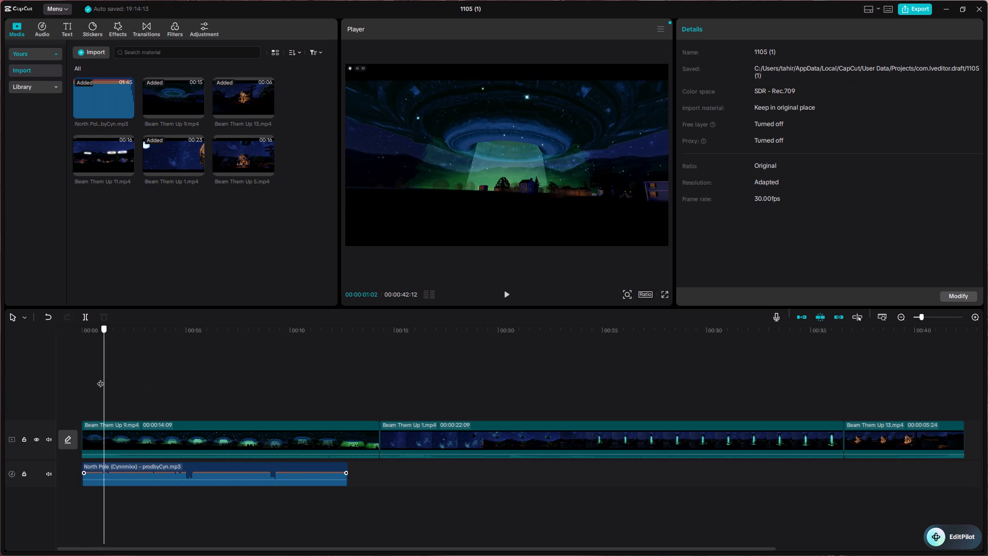
drag(100, 378, 98, 377)
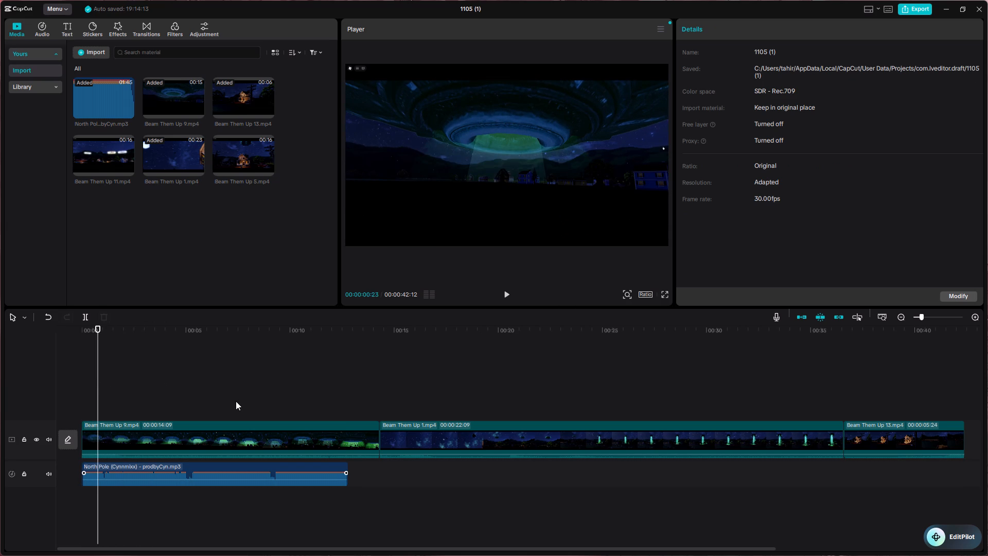
click(458, 441)
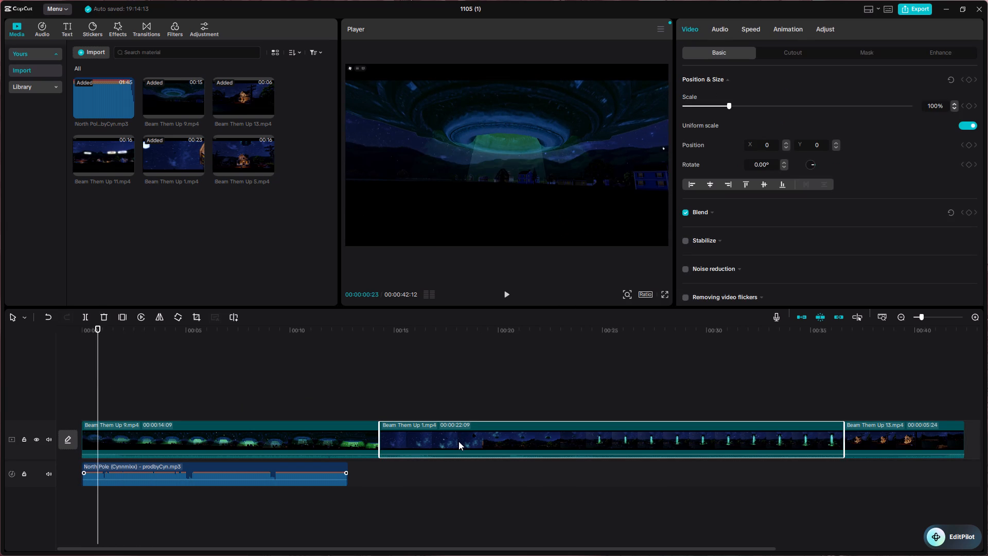
click(404, 394)
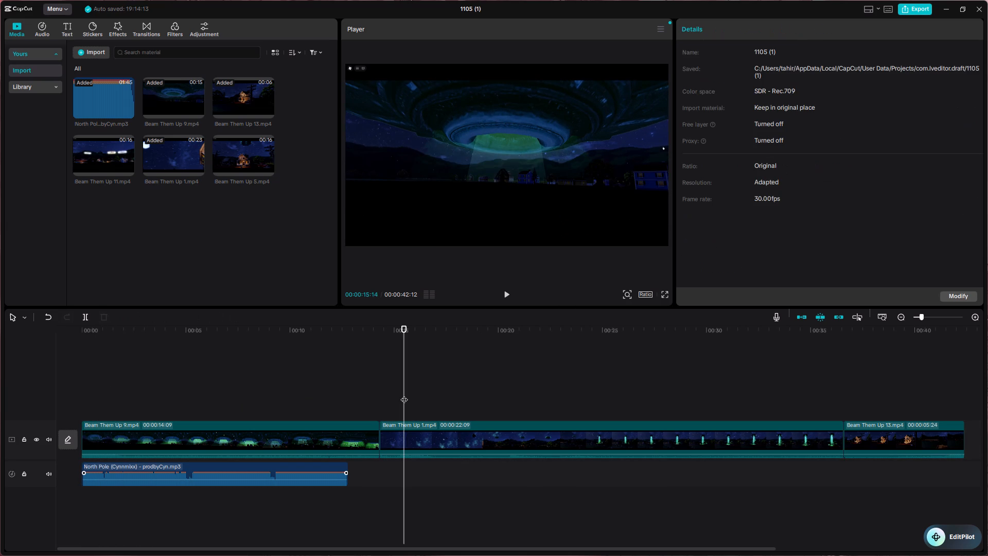
key(space)
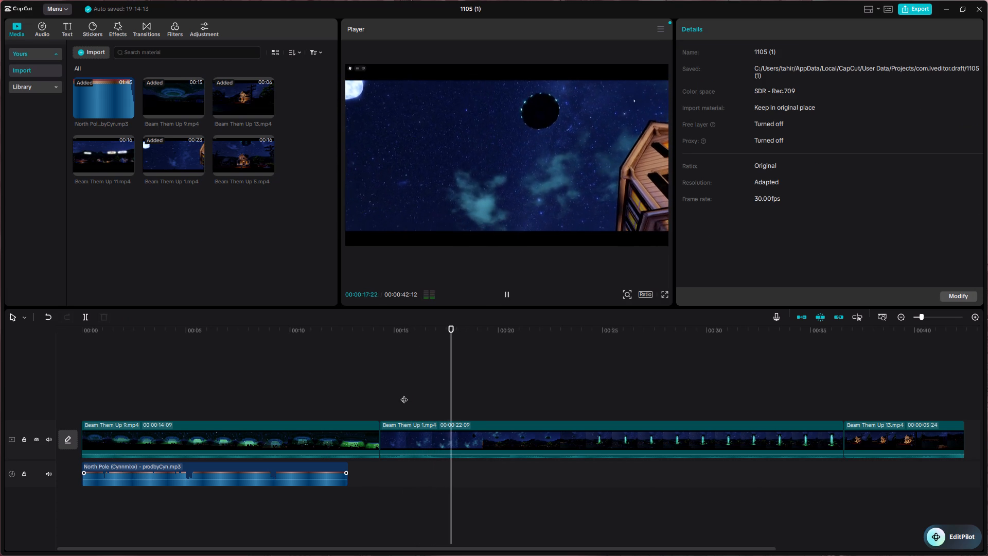
Move the Beam Them Up 1 clip to the start of the timeline, ahead of Beam Them Up 9.
drag(465, 431, 195, 440)
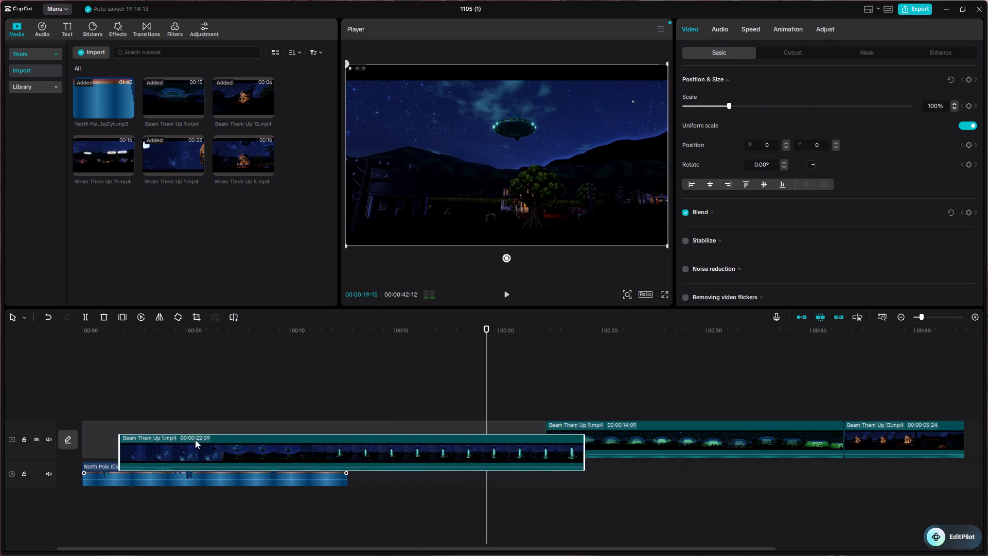
drag(195, 440, 142, 428)
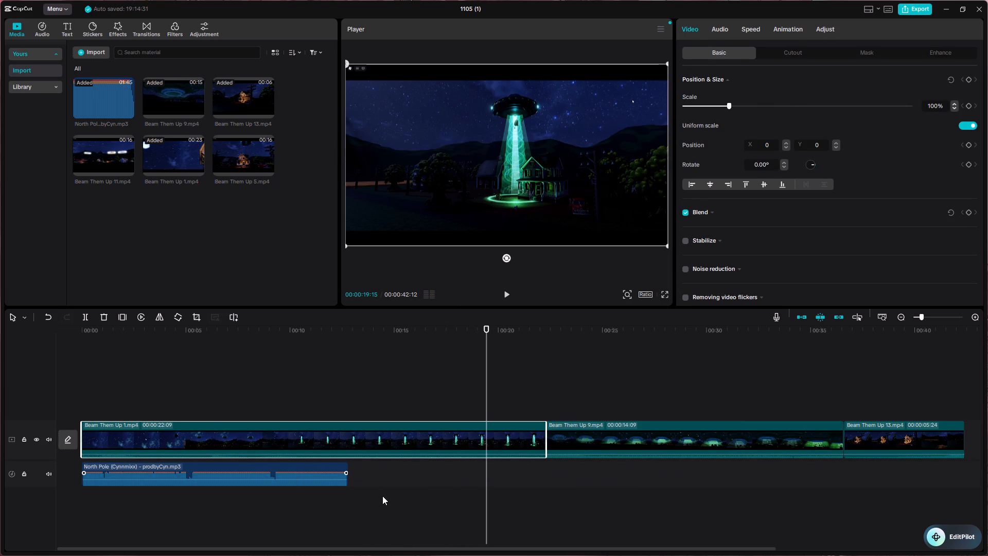
click(382, 496)
Trim about 4 seconds off the start of the Beam Them Up 1 clip, giving it a duration of 00:00:18:13.
click(226, 395)
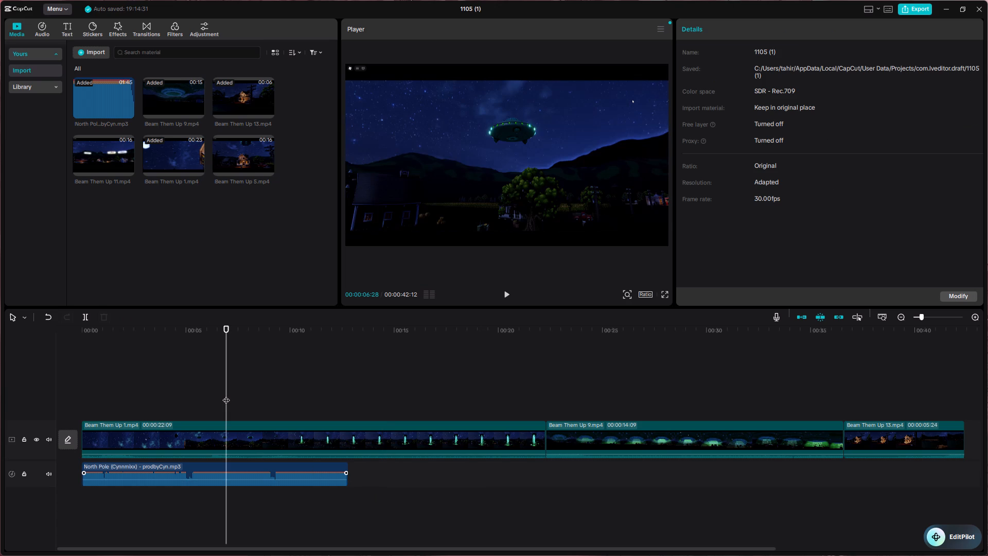
click(303, 384)
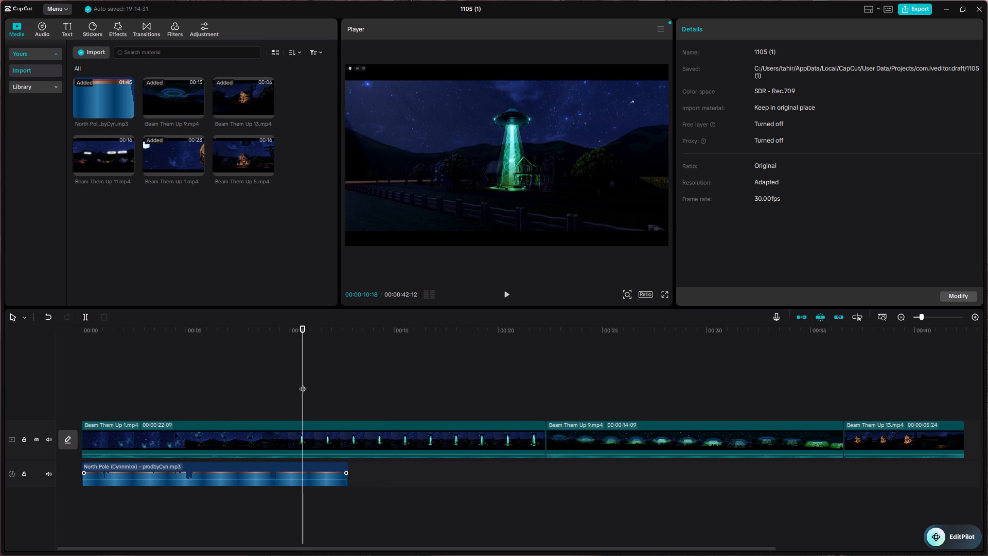
click(342, 381)
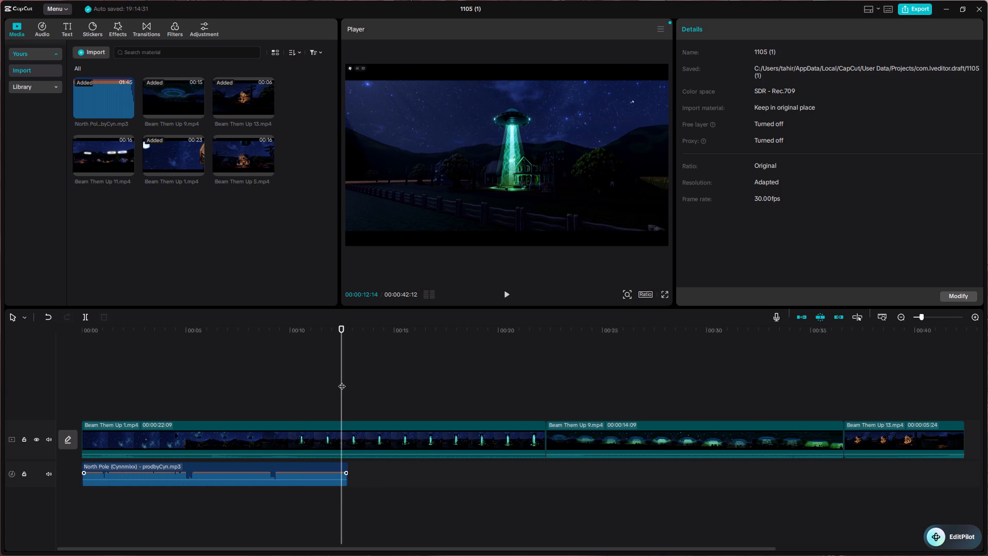
click(249, 376)
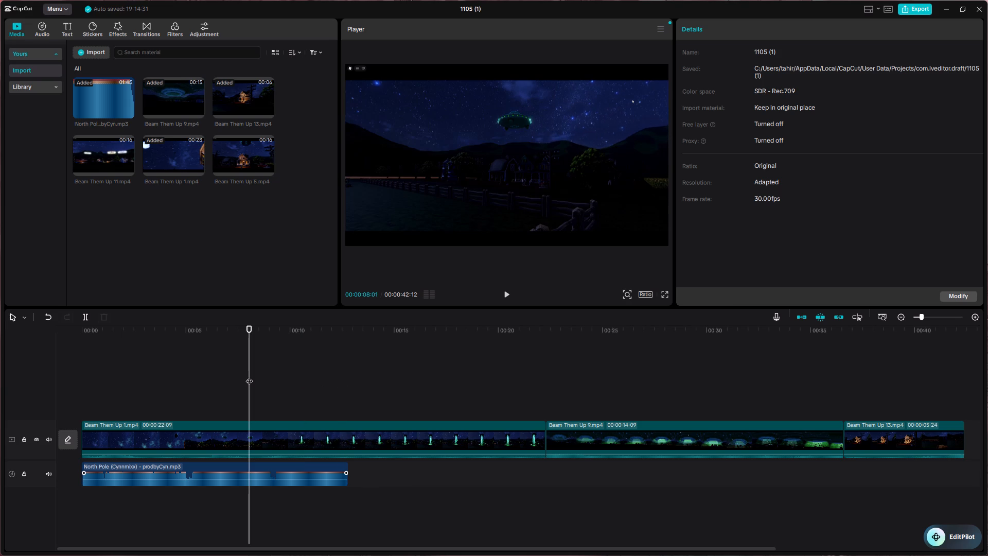
click(196, 372)
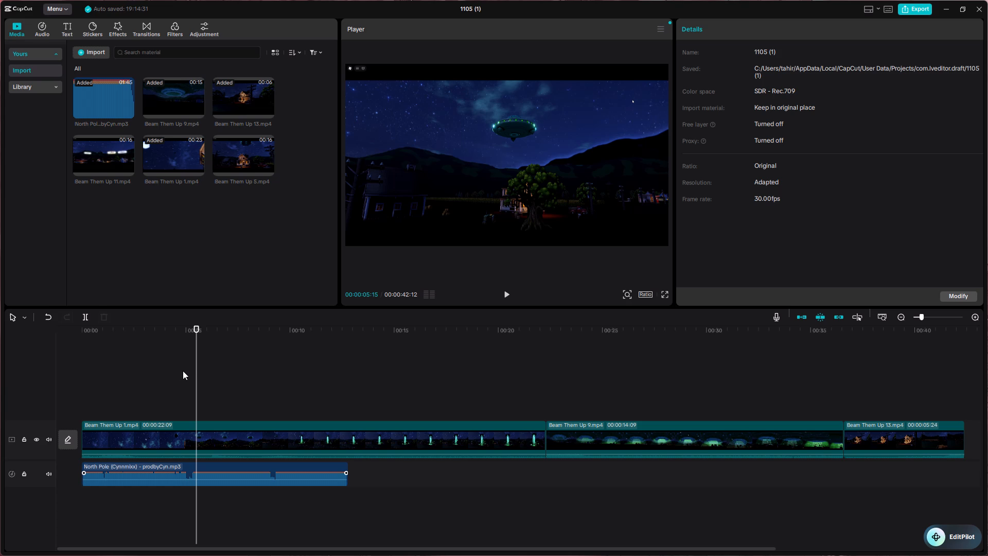
click(137, 429)
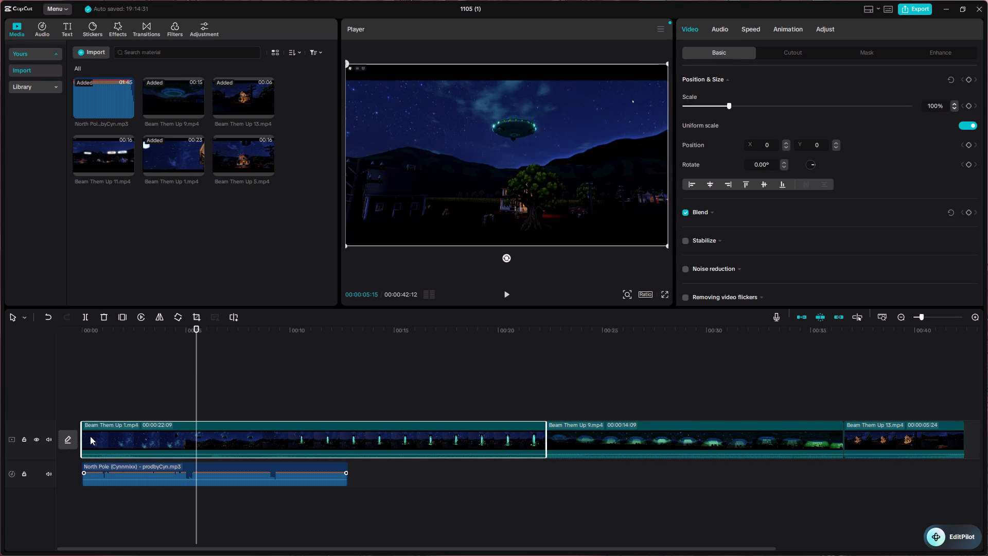
drag(80, 433, 182, 430)
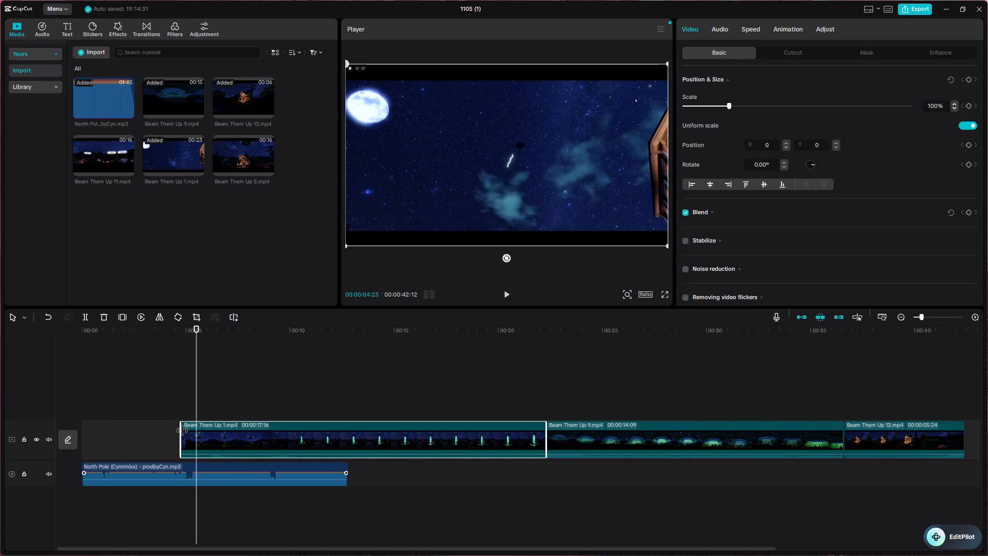
drag(182, 430, 153, 431)
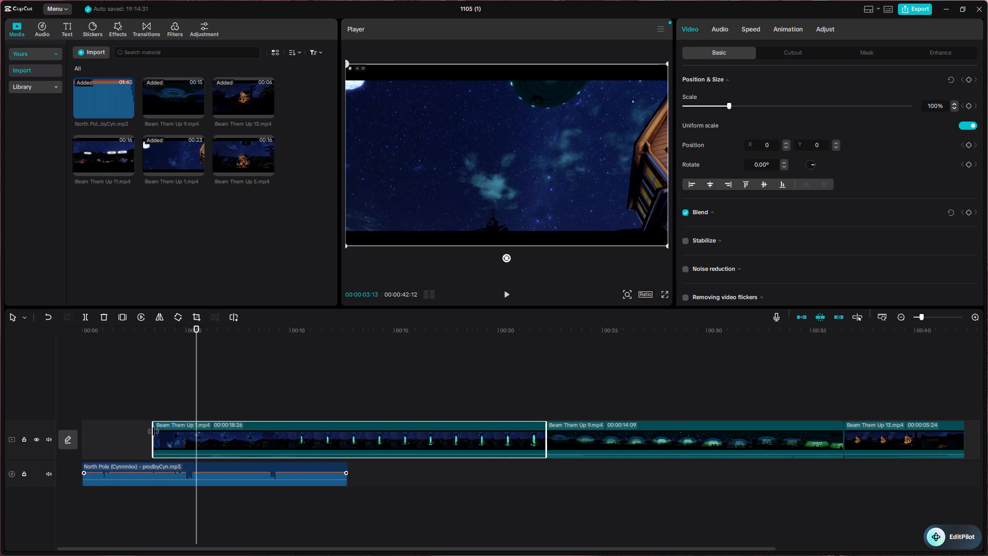
drag(153, 431, 158, 432)
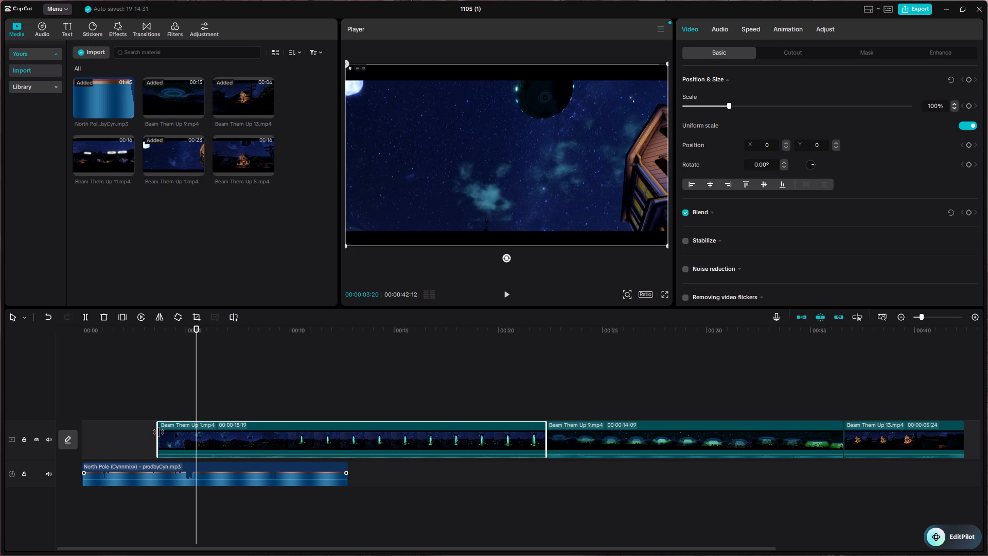
drag(158, 432, 163, 431)
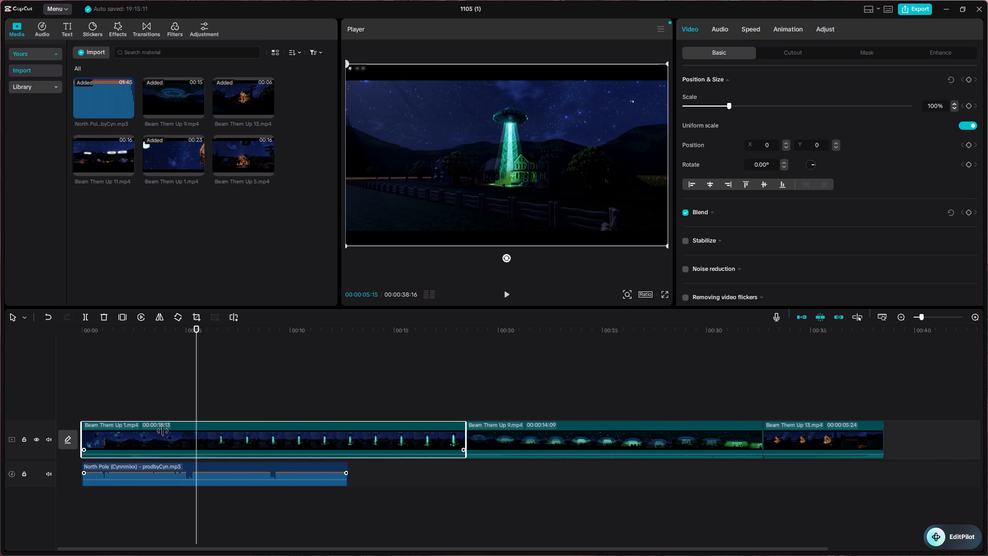
Preview the Beam Them Up 13 clip and move it to the start of the timeline, ahead of Beam Them Up 1.
click(790, 376)
key(space)
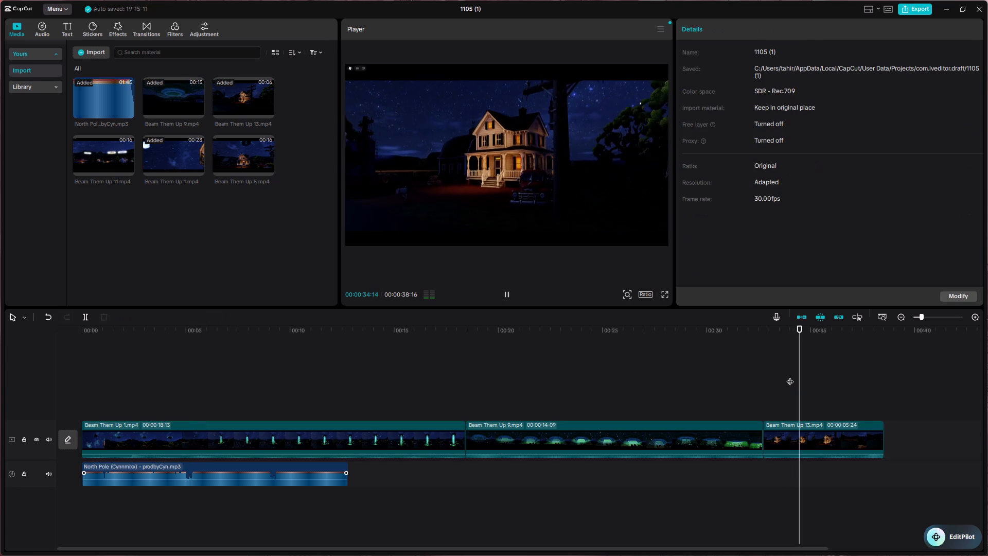
key(space)
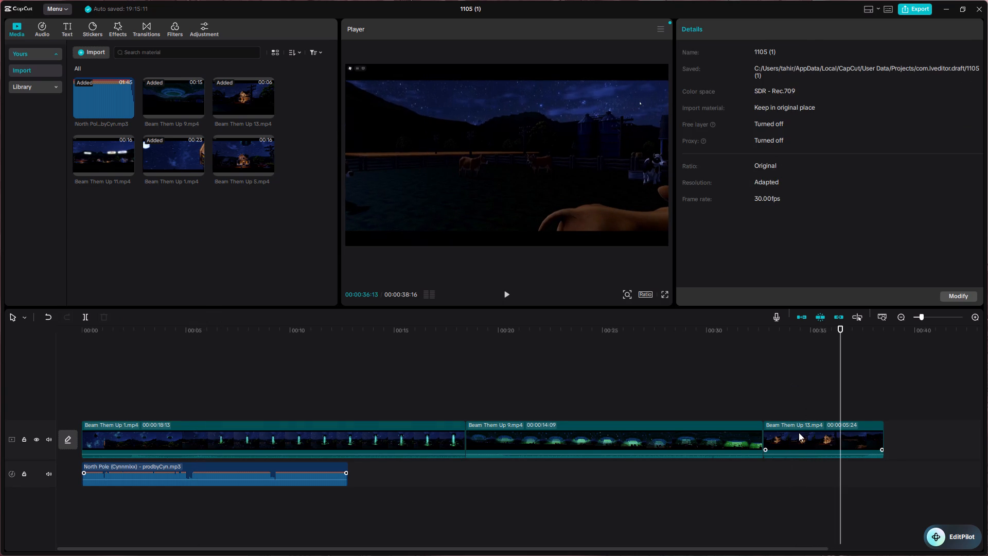
drag(799, 432, 387, 422)
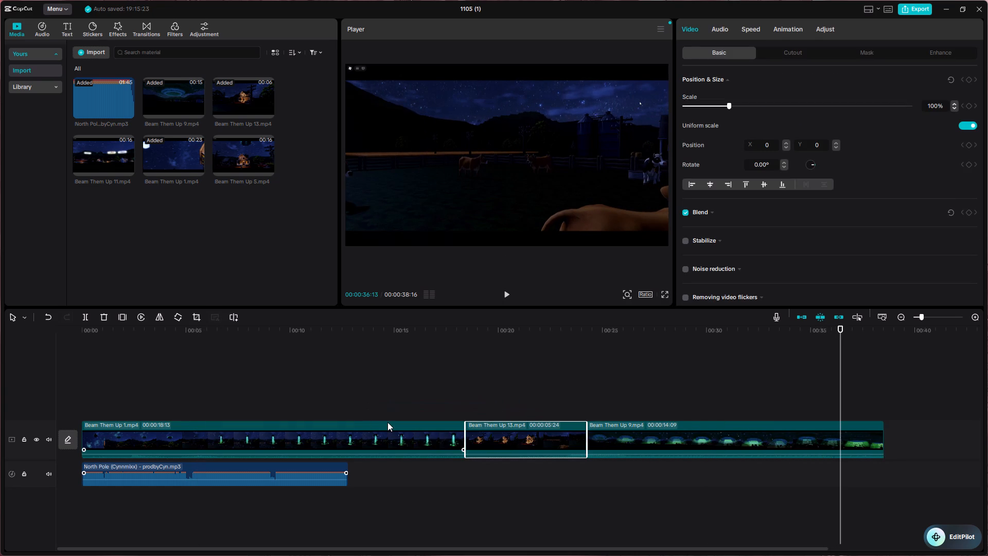
drag(522, 436, 168, 430)
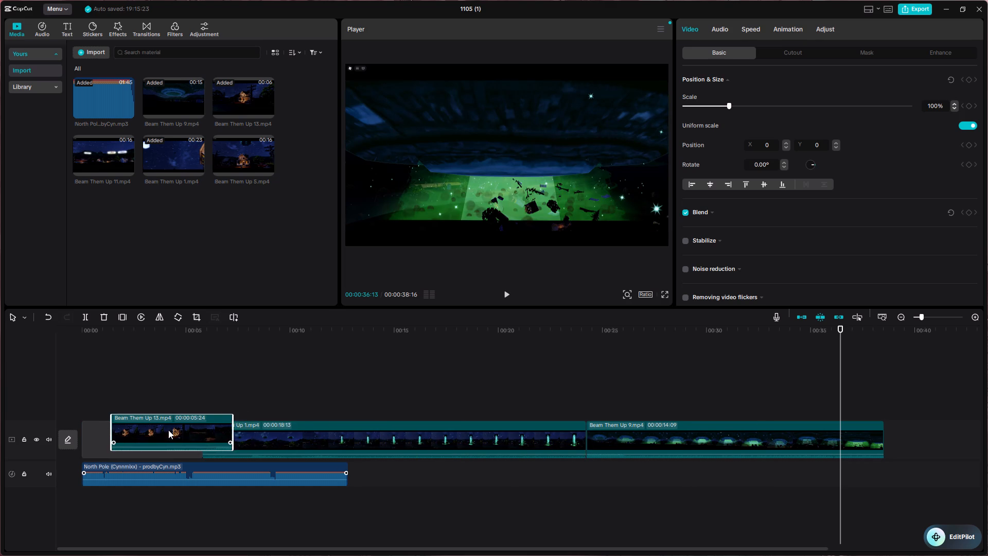
drag(168, 430, 138, 435)
Trim the end of the Beam Them Up 13 clip back to the 00:00:03:00 mark.
double_click(96, 388)
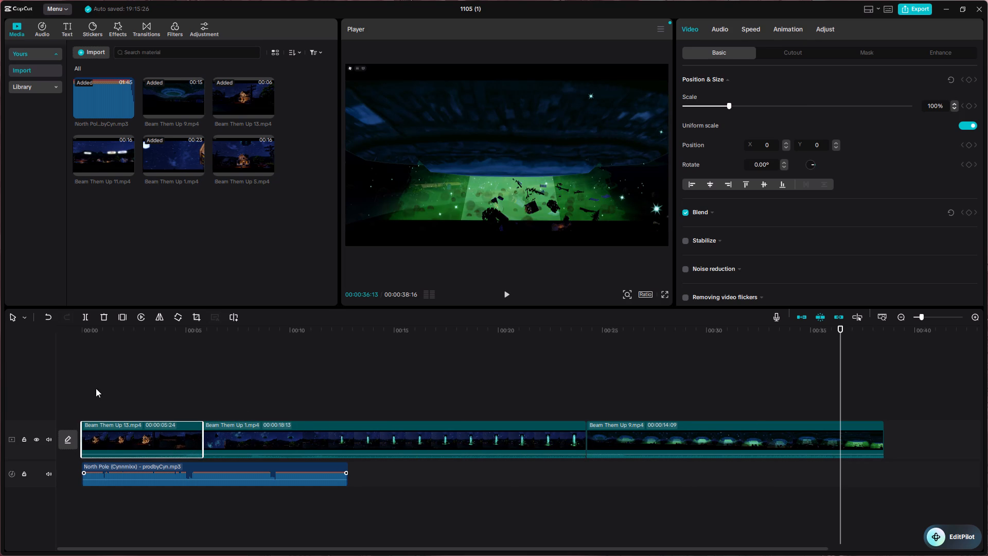
drag(92, 386, 80, 387)
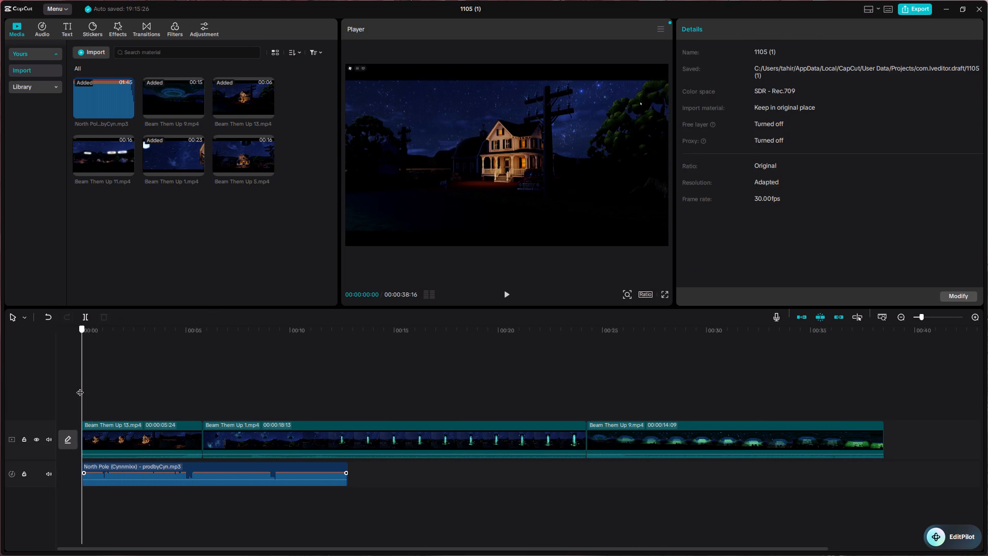
drag(80, 387, 147, 400)
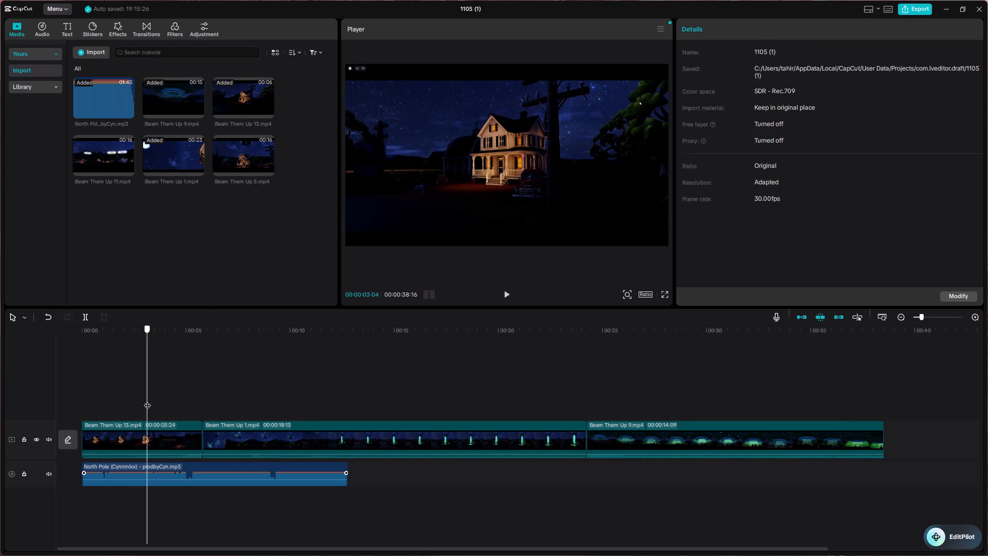
drag(147, 400, 147, 402)
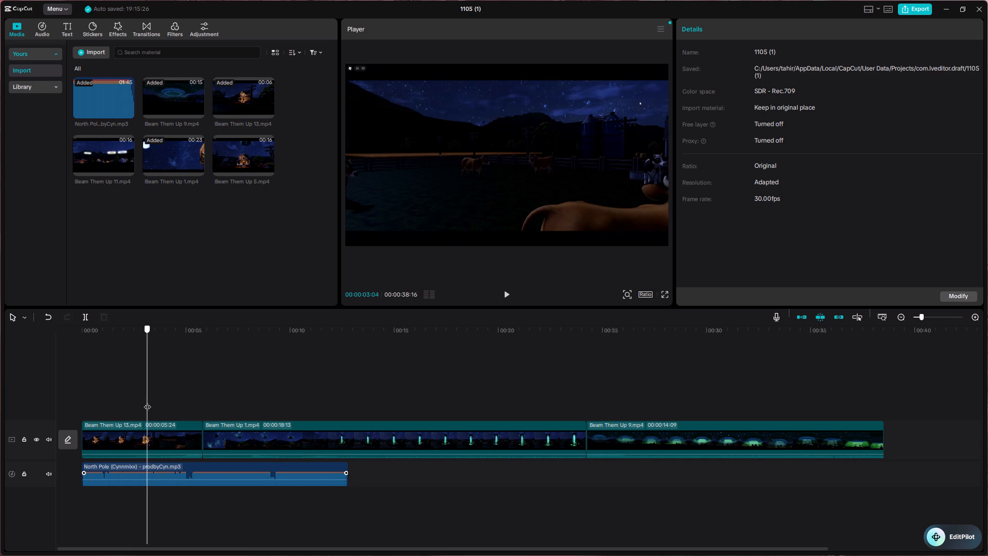
drag(147, 402, 137, 404)
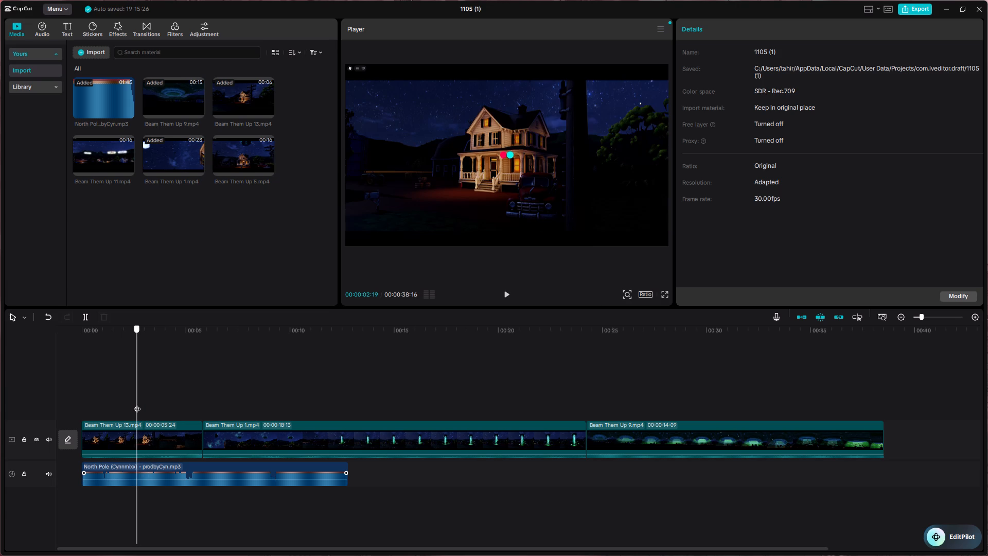
drag(137, 404, 145, 404)
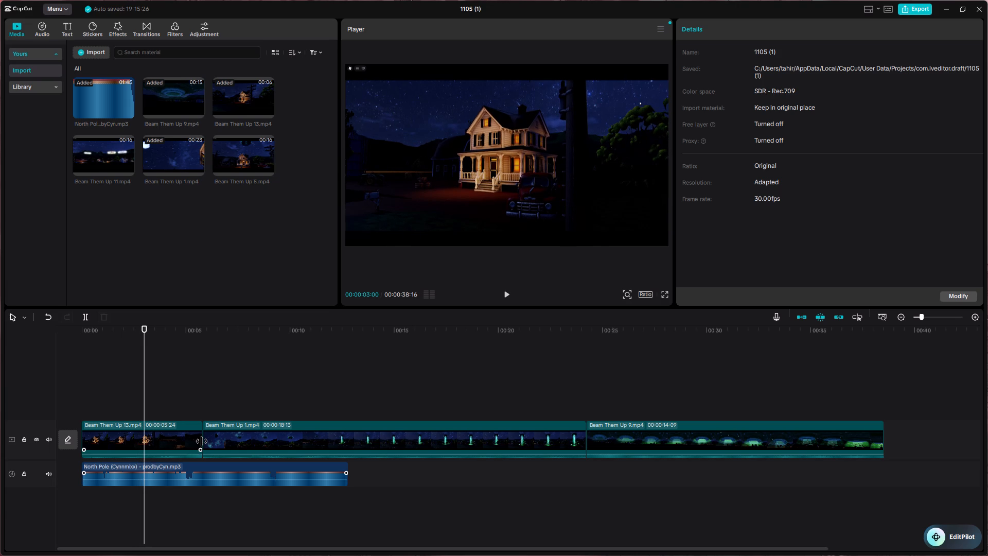
click(202, 441)
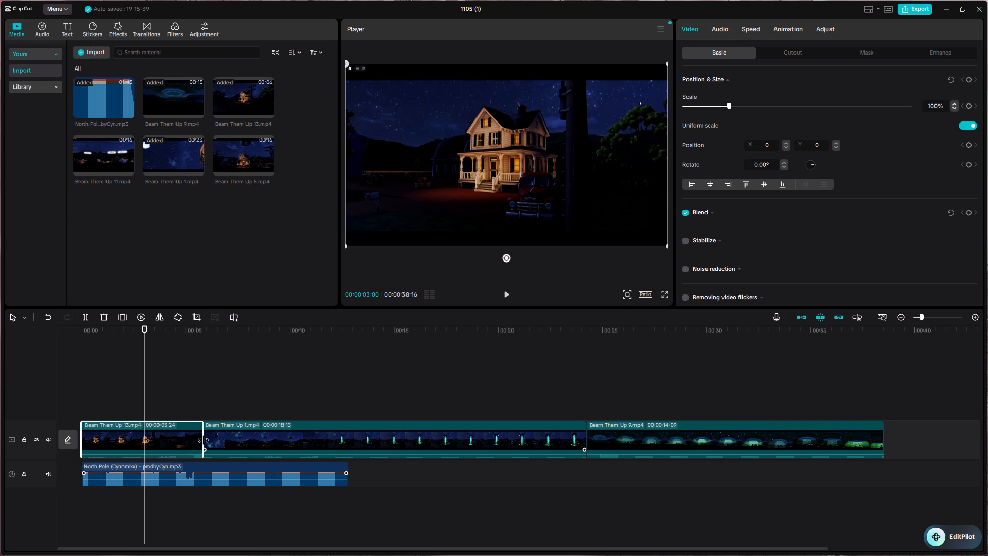
drag(203, 440, 143, 443)
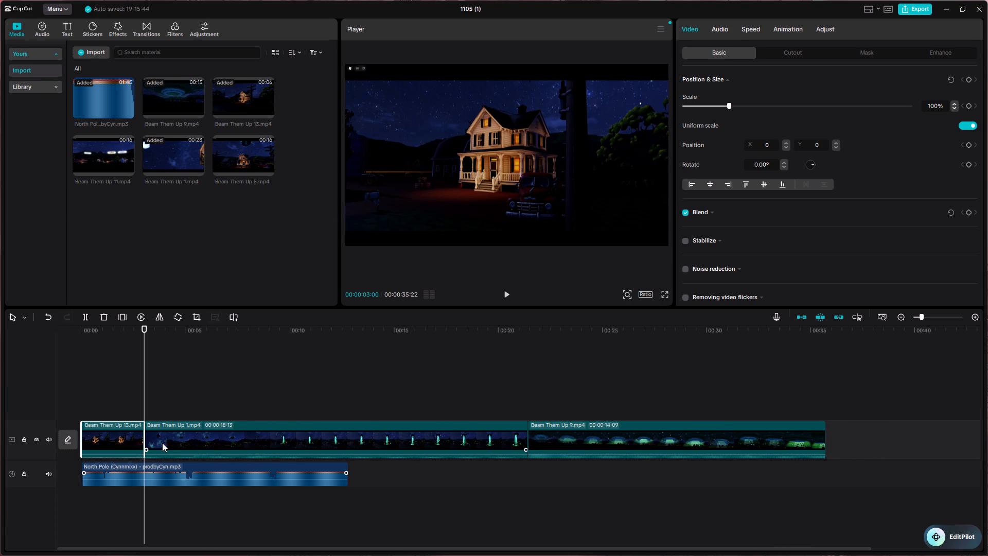
Play the opening from the start, and trim the start of Beam Them Up 1 to a clip duration of 00:00:14:29.
click(157, 400)
drag(157, 400, 191, 402)
double_click(191, 402)
click(150, 395)
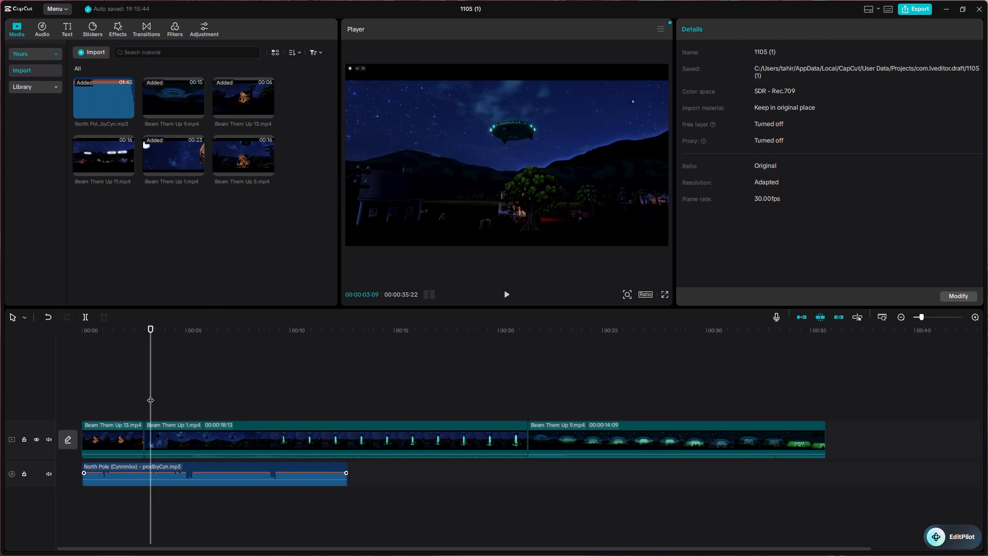
drag(94, 388, 78, 387)
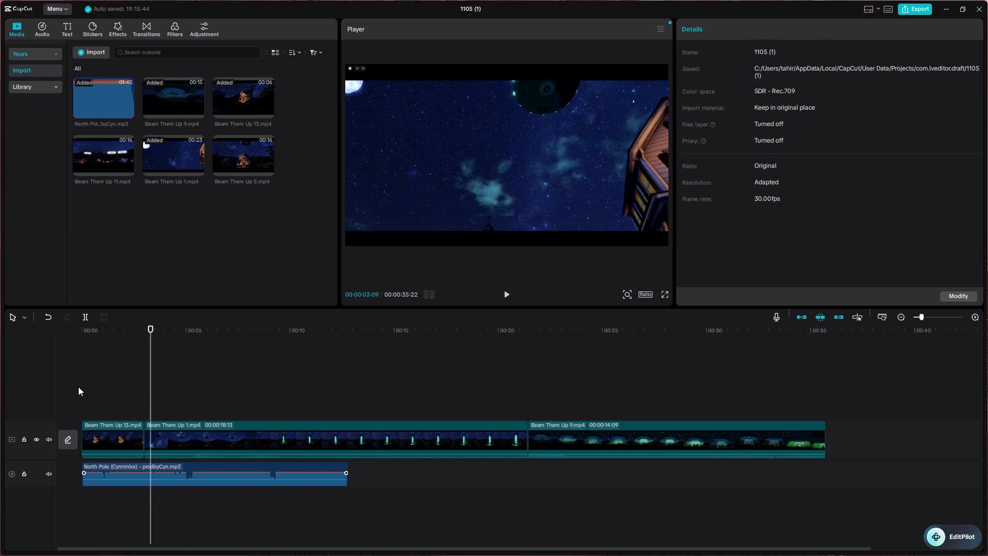
drag(78, 387, 79, 387)
click(79, 387)
key(space)
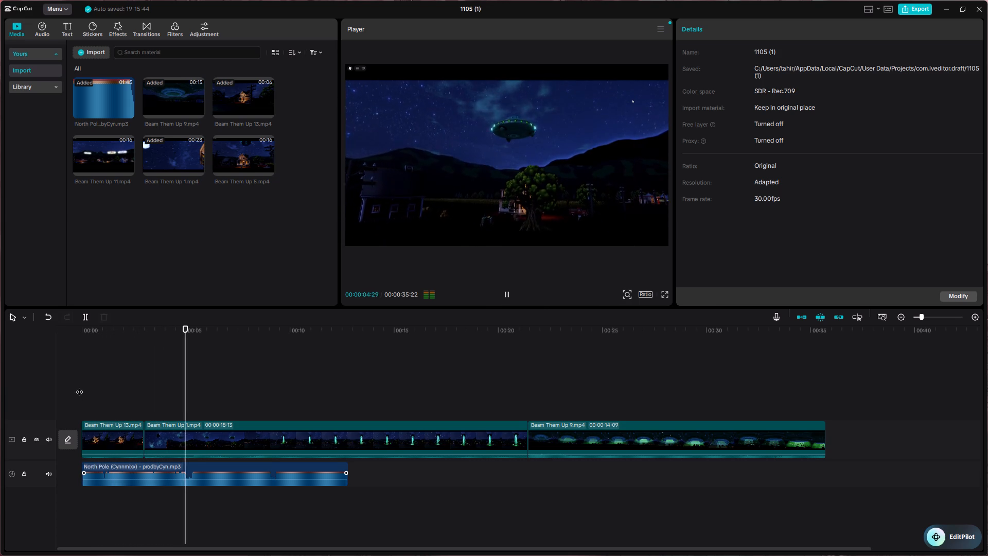
key(space)
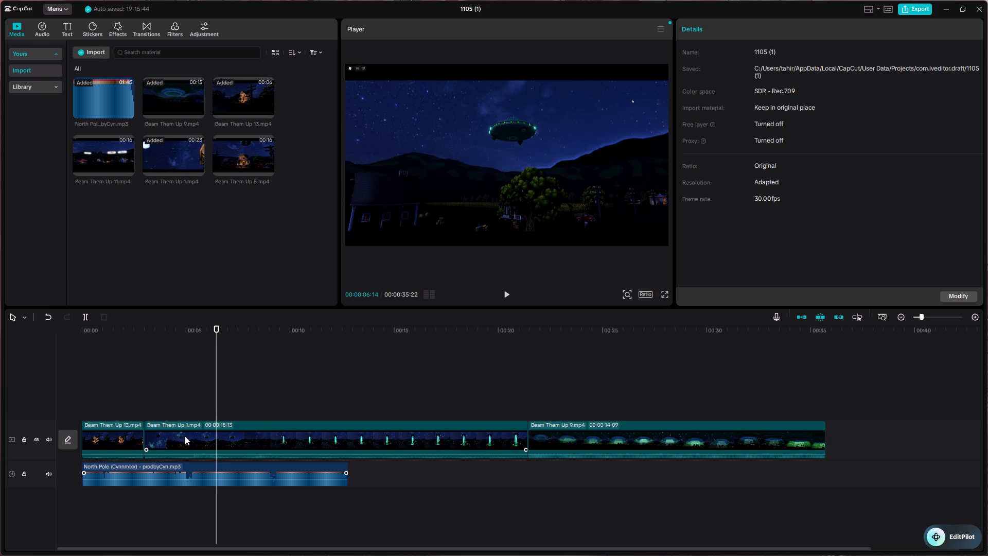
double_click(144, 435)
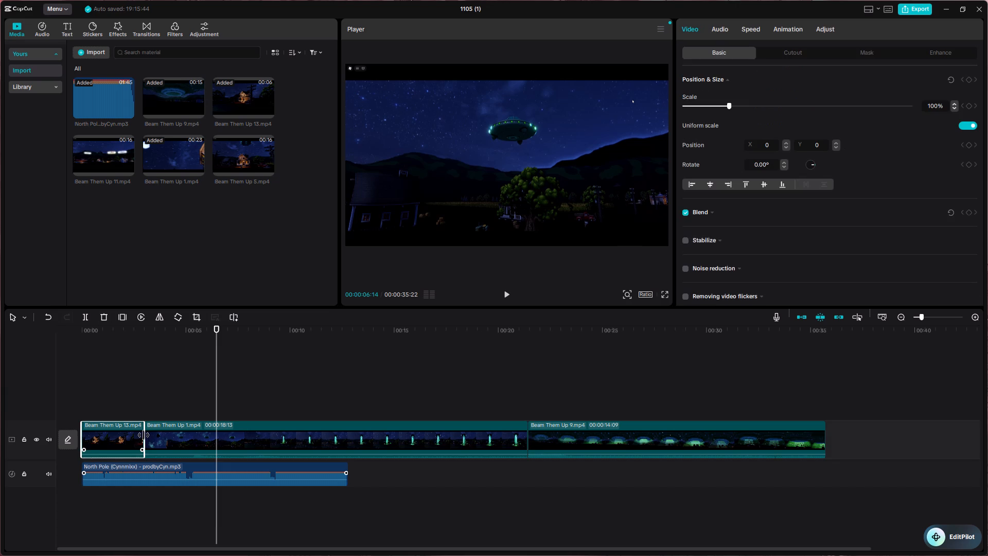
click(167, 435)
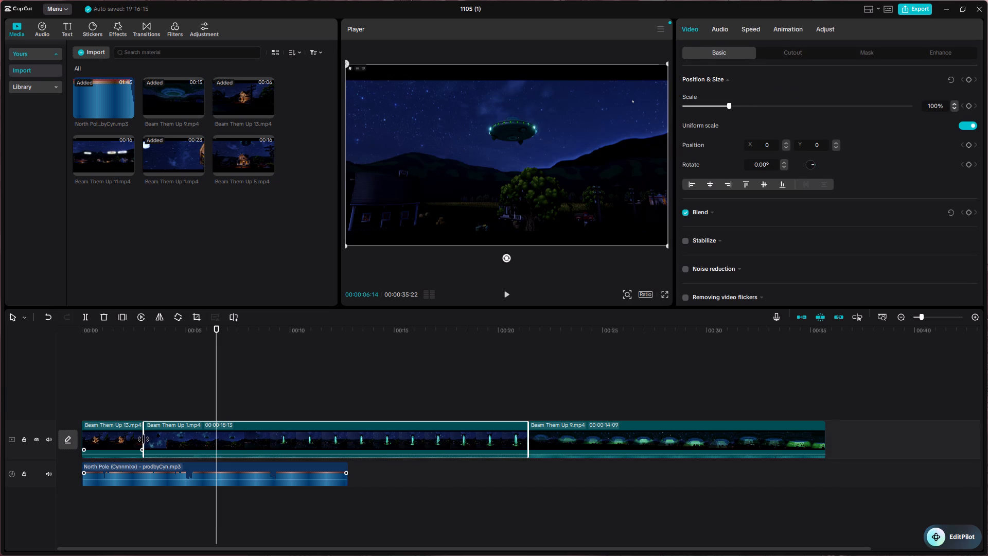
drag(144, 439, 220, 440)
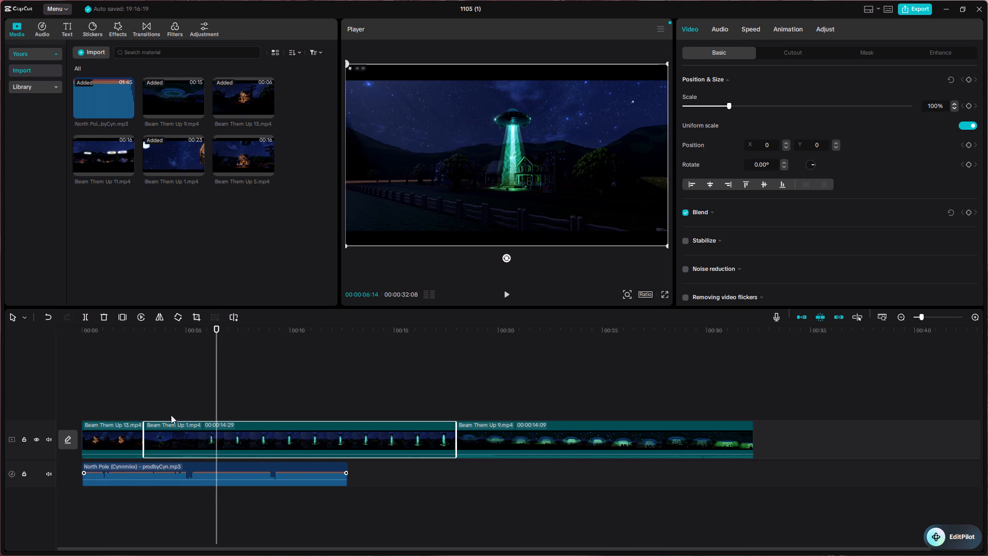
Play the opening through the first eight seconds to check the cut from Beam Them Up 13 to Beam Them Up 1 against the music.
click(156, 404)
key(space)
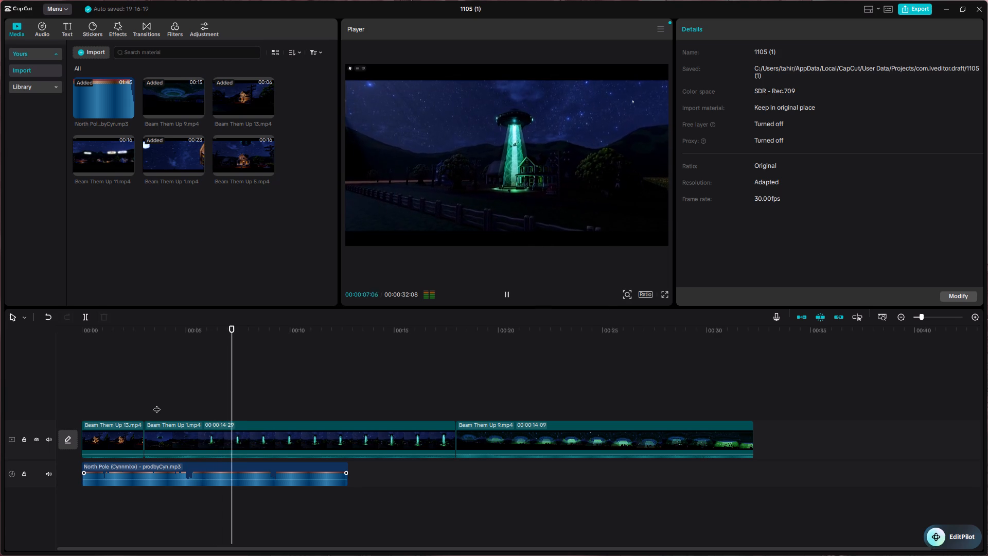
key(space)
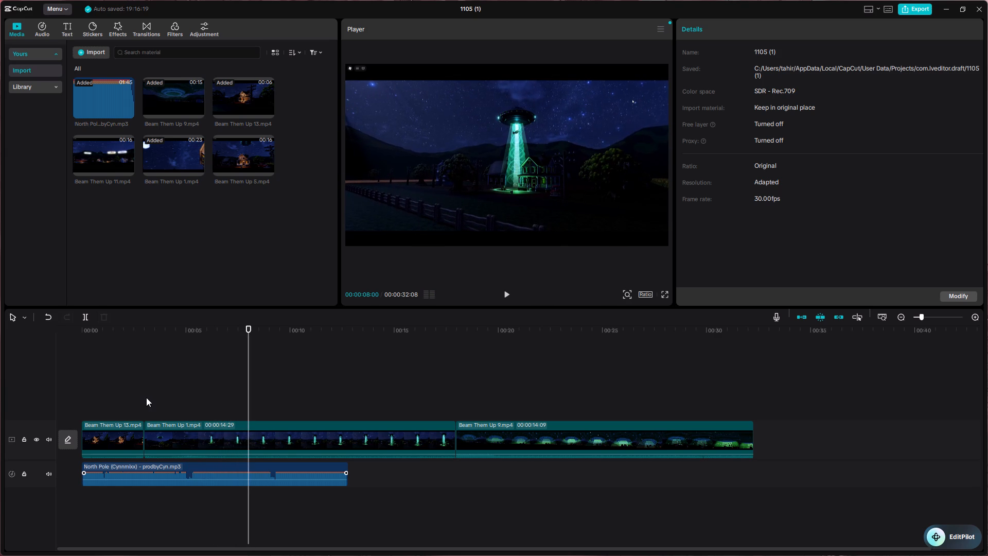
drag(248, 377, 137, 390)
key(space)
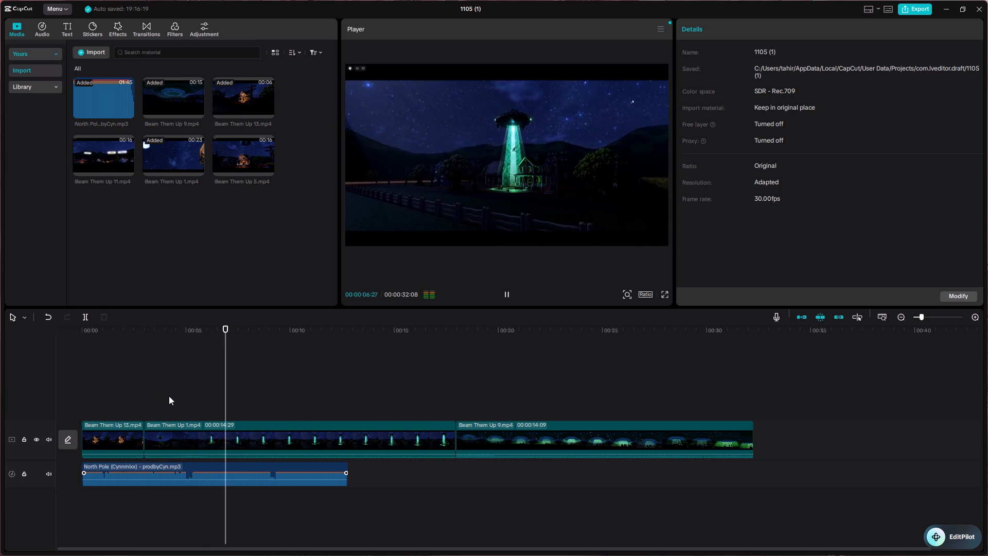
double_click(169, 396)
drag(169, 396, 148, 396)
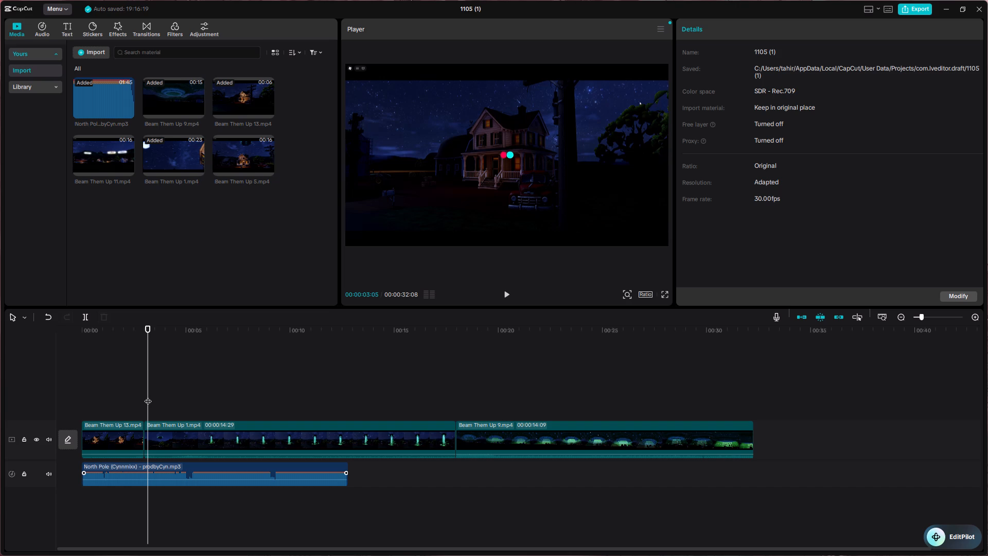
drag(148, 396, 72, 403)
key(space)
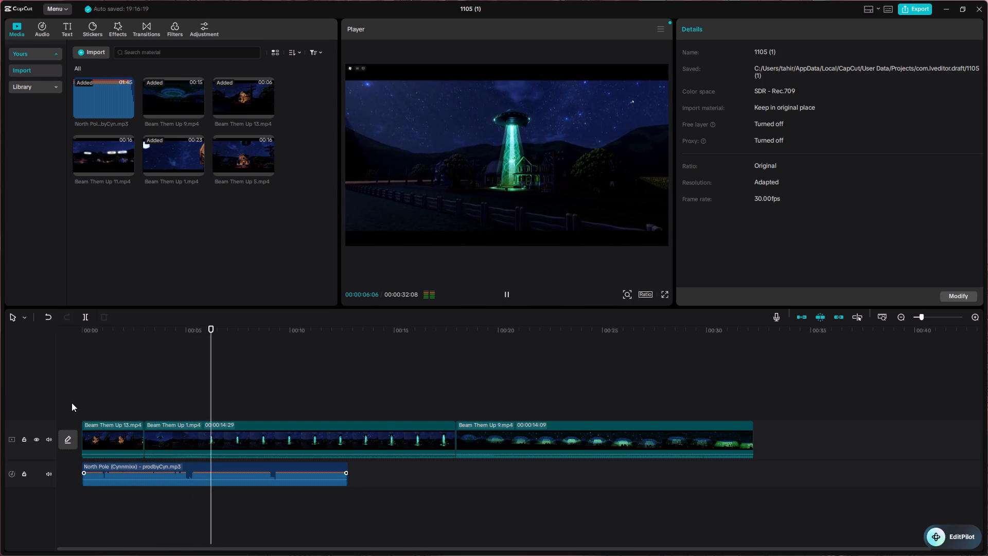
key(space)
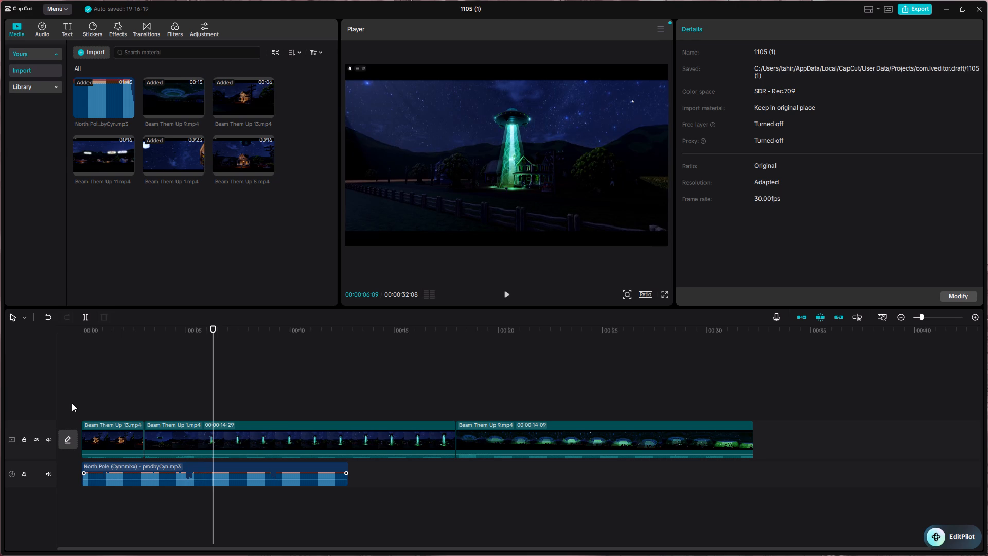
key(space)
key(space)
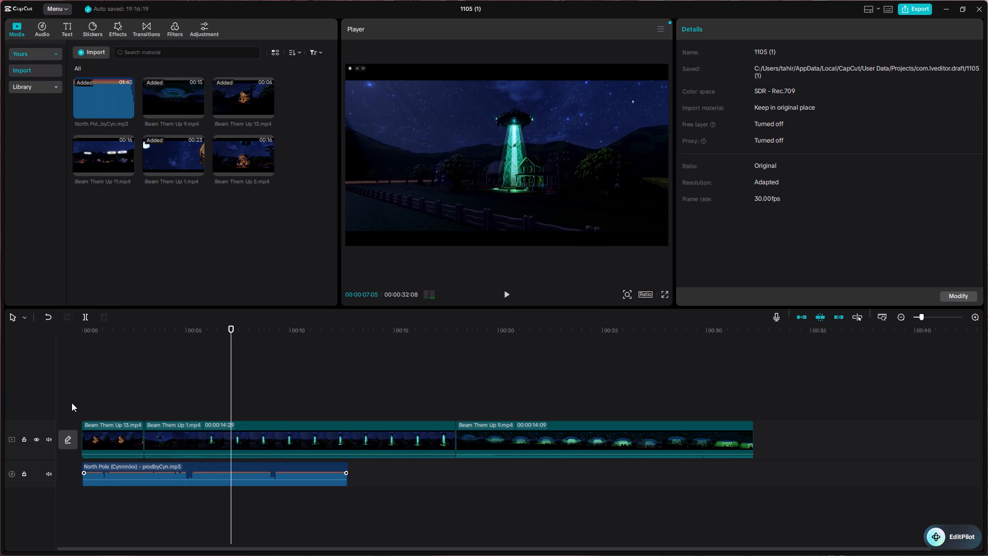
Check the footage around the four-second mark and extend the start of Beam Them Up 1 to a clip duration of 00:00:15:21.
double_click(157, 385)
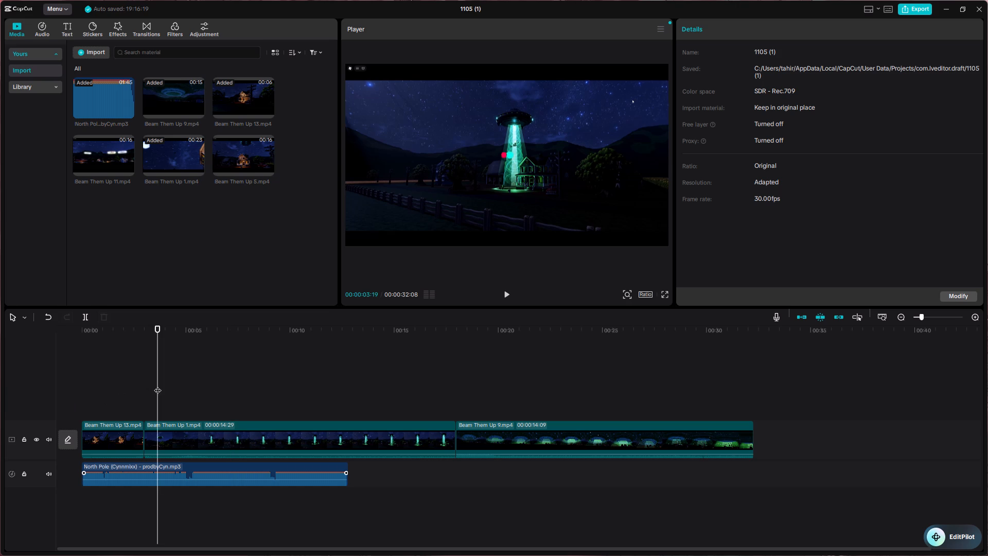
drag(157, 385, 169, 386)
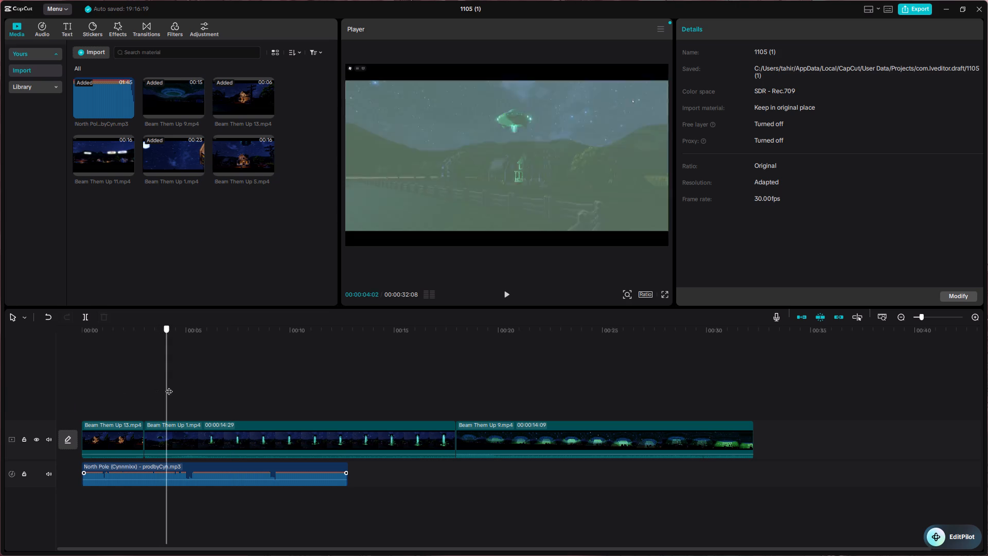
drag(169, 386, 162, 389)
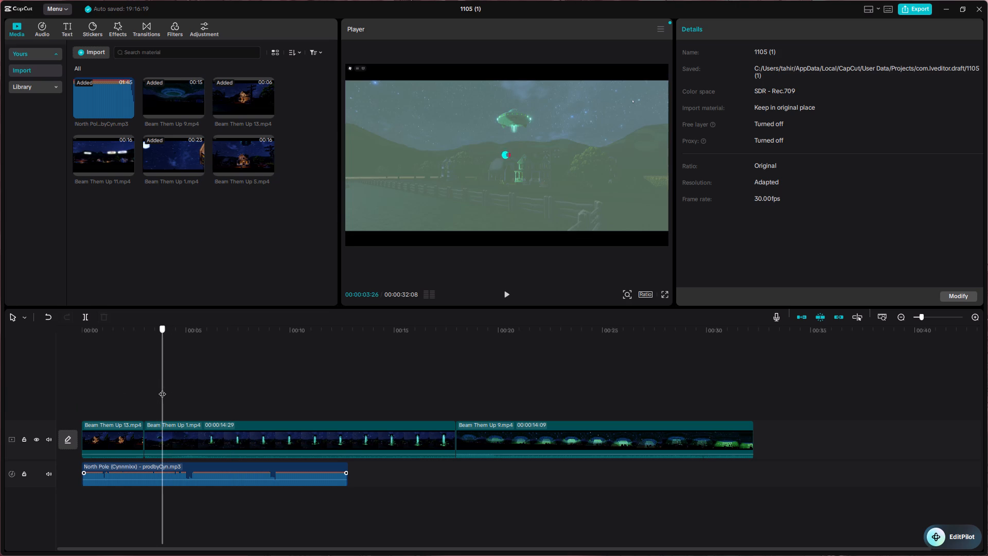
drag(162, 389, 165, 388)
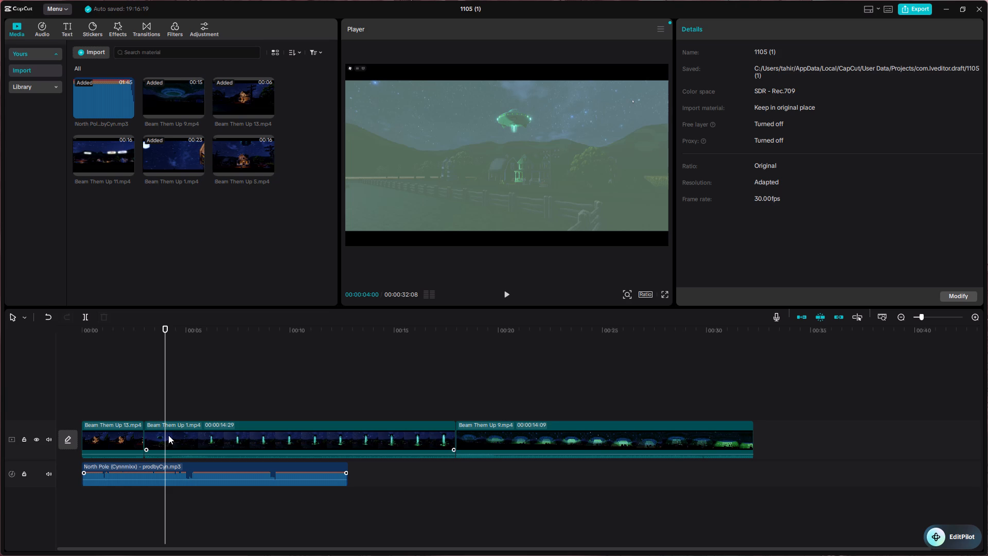
drag(168, 435, 186, 435)
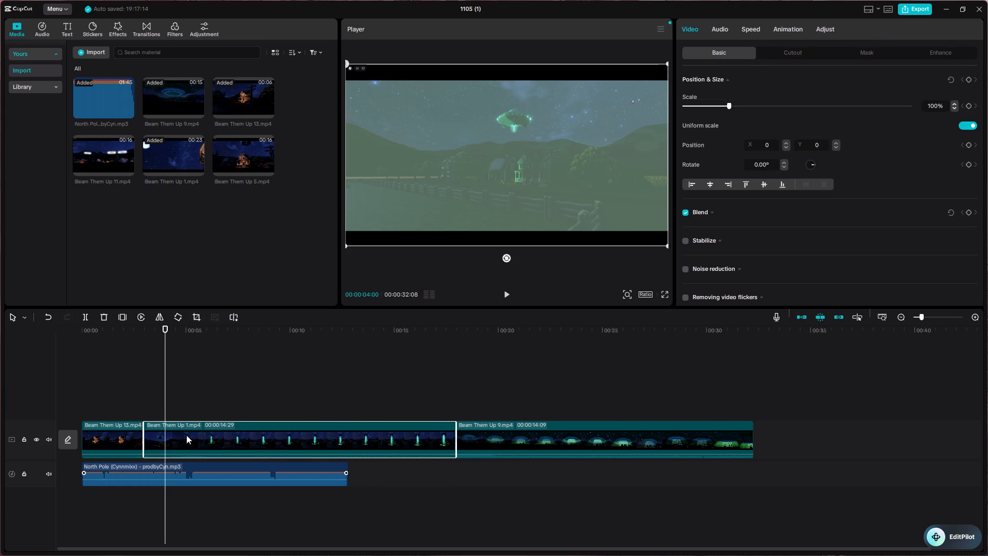
drag(144, 437, 130, 442)
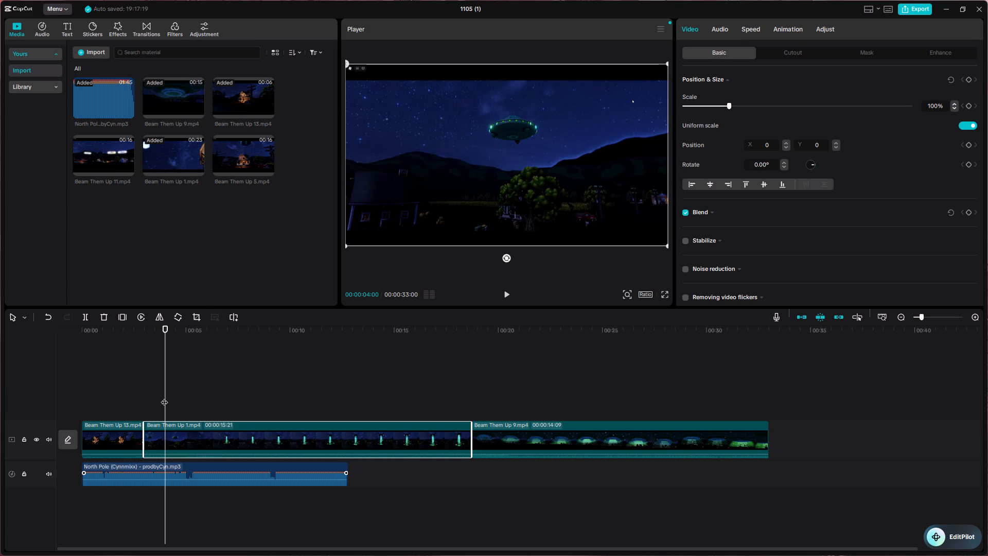
Scrub and replay the stretch between about four and six seconds to check the UFO beam's timing against the music.
drag(168, 385, 181, 388)
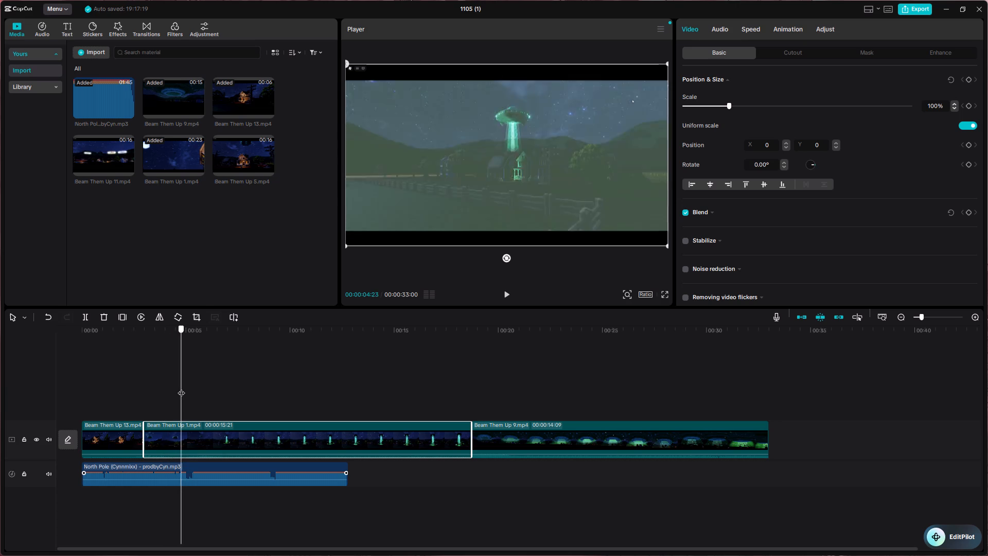
drag(181, 388, 169, 387)
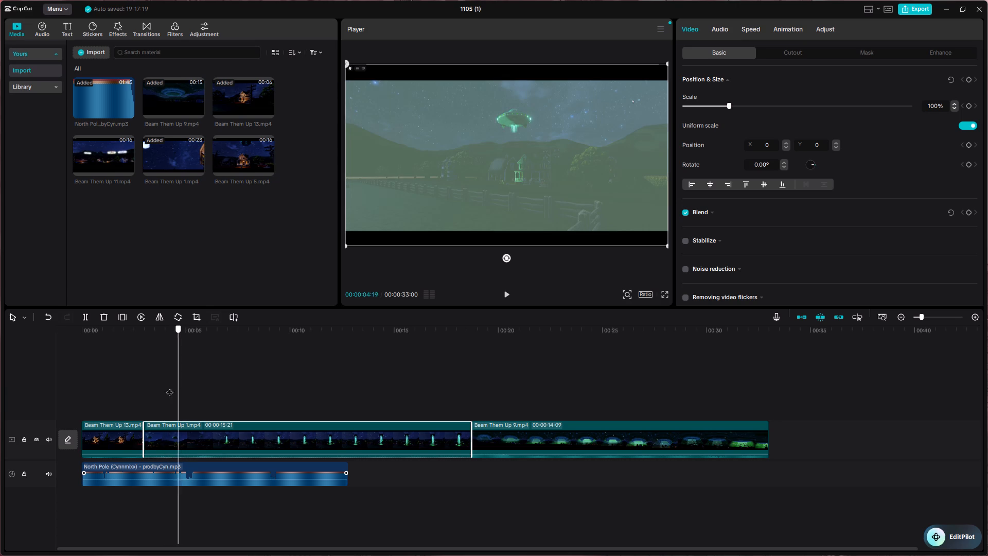
drag(169, 387, 139, 384)
key(space)
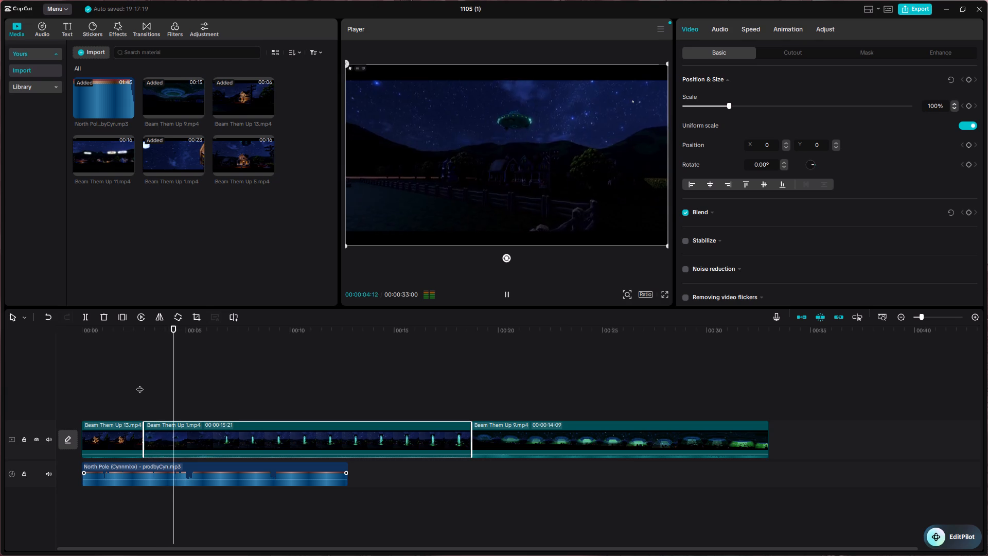
key(space)
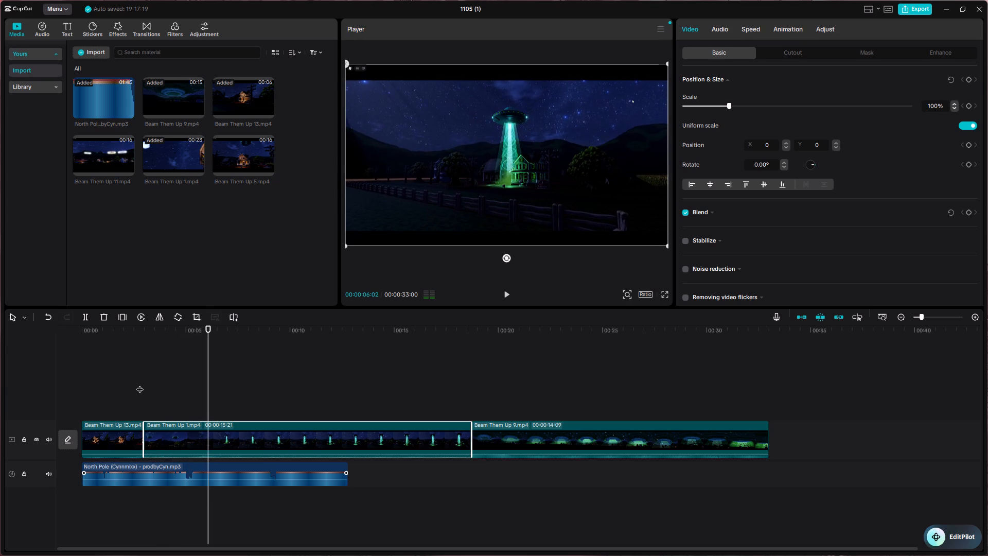
click(165, 361)
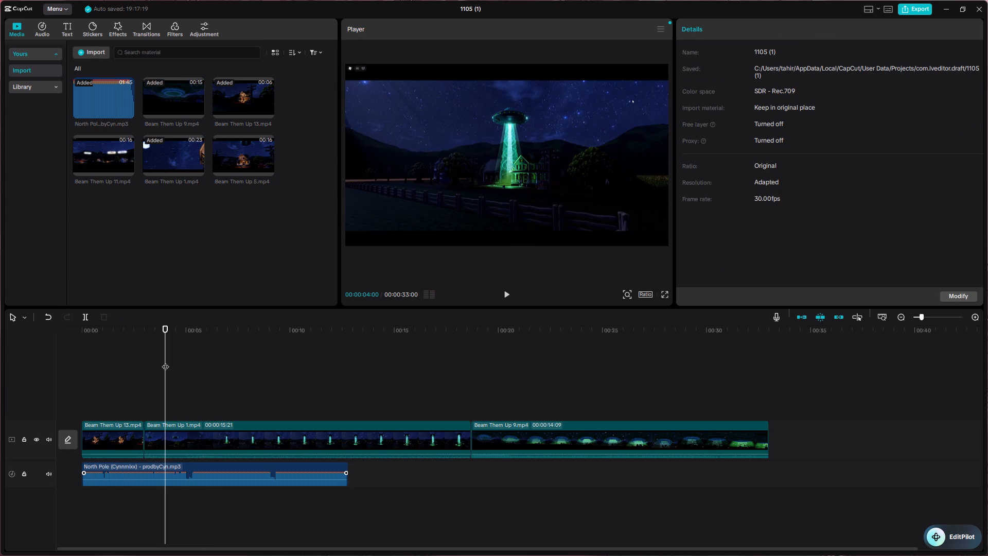
key(space)
key(space)
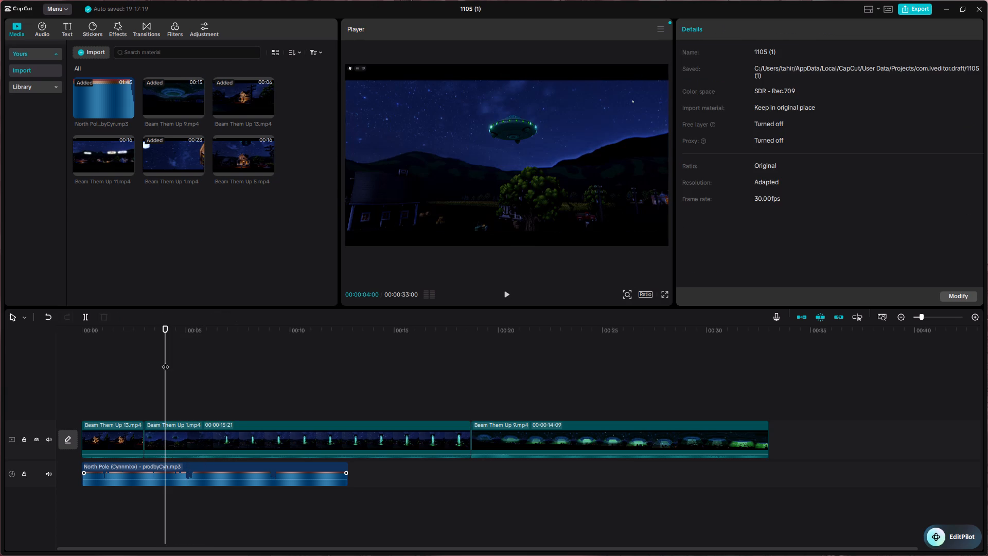
key(space)
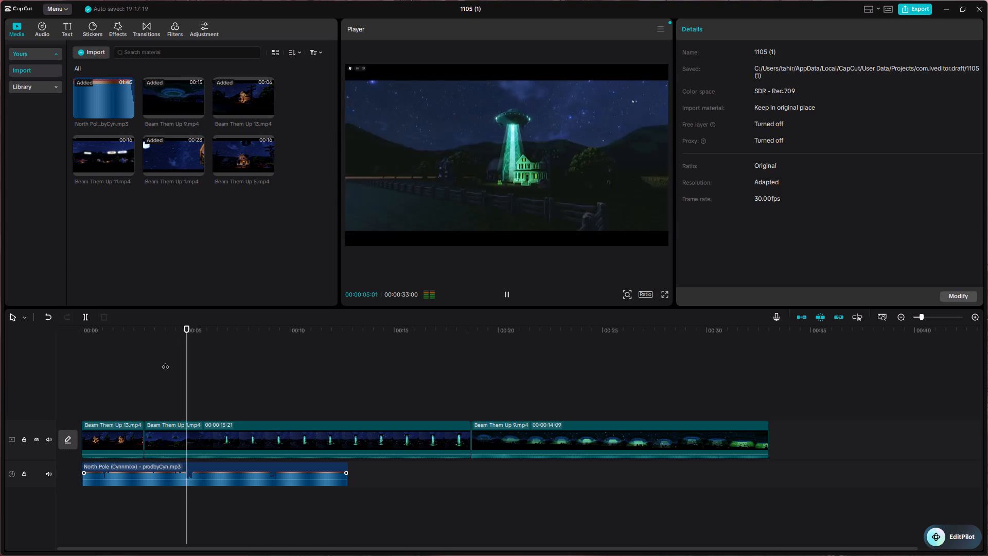
key(space)
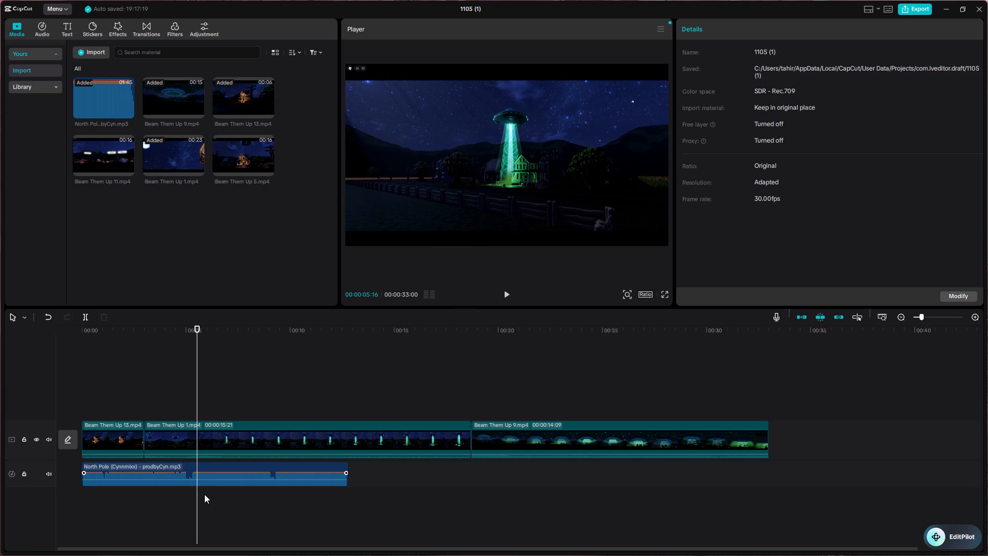
Inspect the North Pole audio clip's waveform around the 00:00:05:06 mark.
click(187, 471)
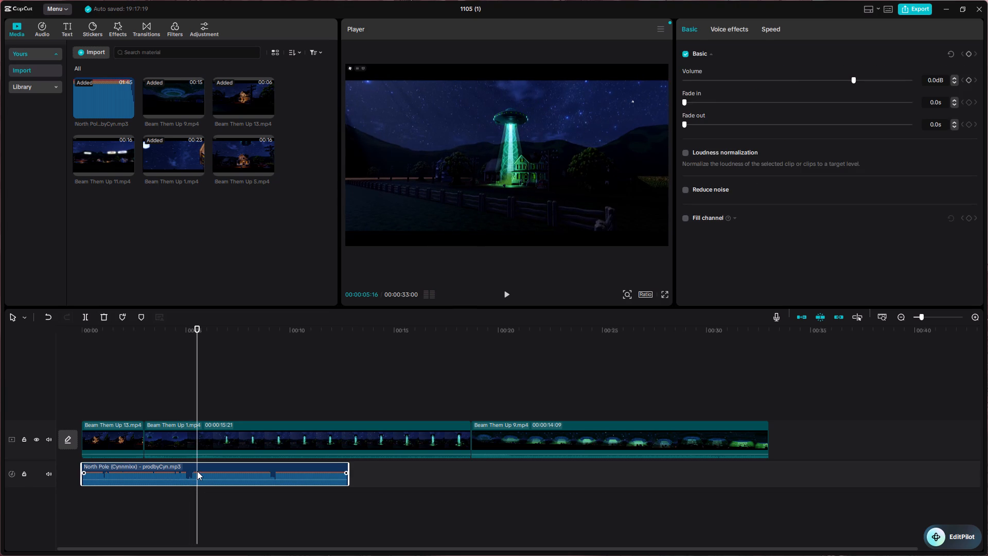
click(197, 471)
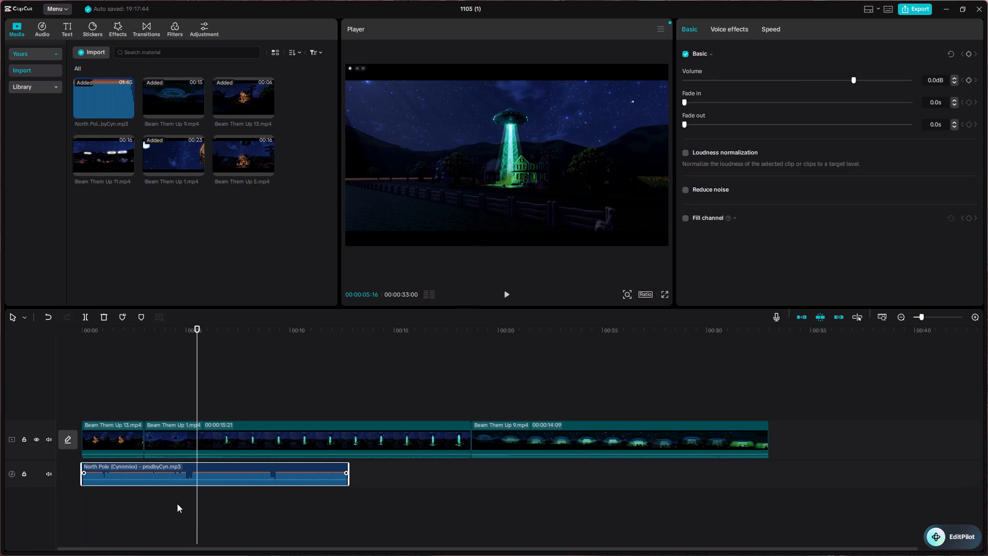
double_click(185, 497)
click(188, 497)
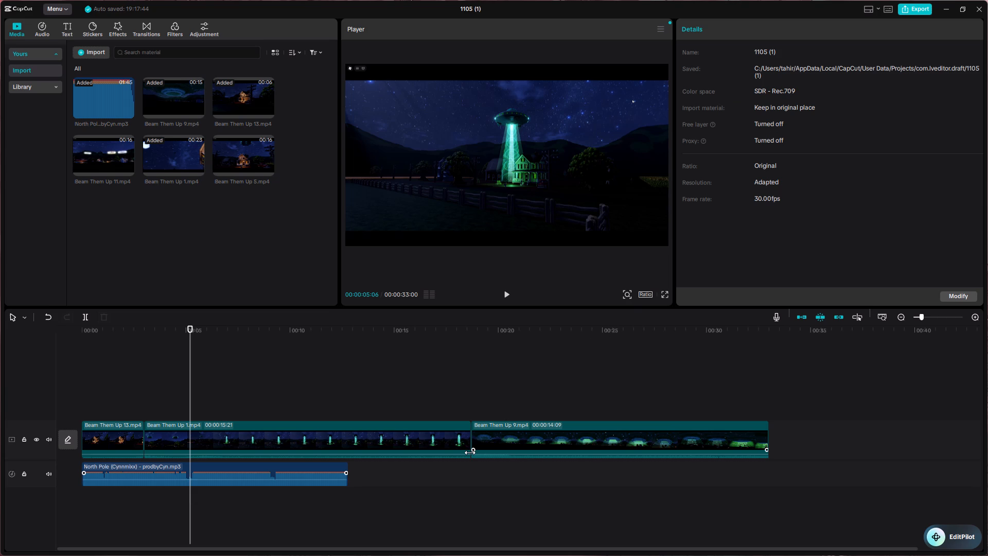
click(256, 483)
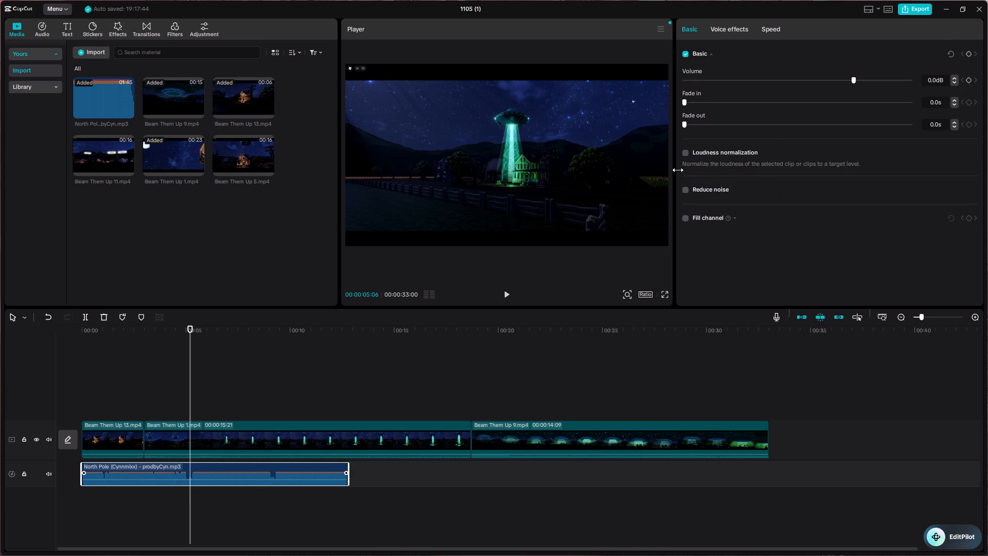
scroll(733, 210, down, 3)
Replay the cut from 00:00:02:16 and extend the start of Beam Them Up 1 to a clip duration of 00:00:16:04.
double_click(179, 396)
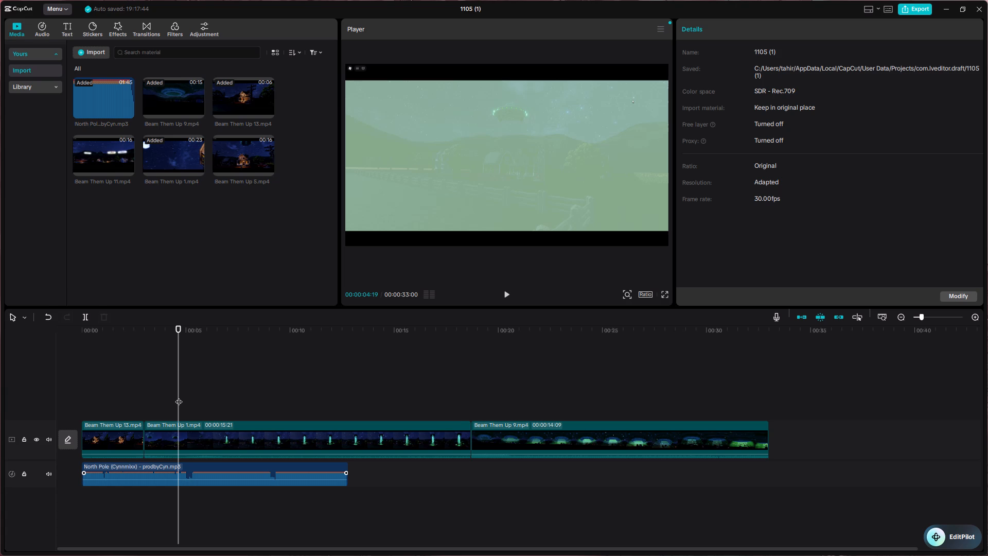
double_click(134, 390)
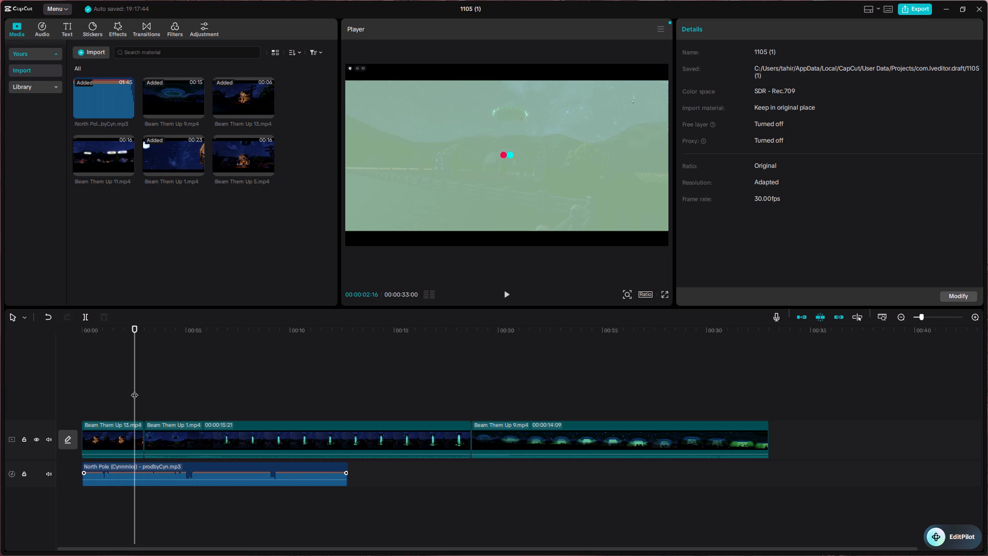
key(space)
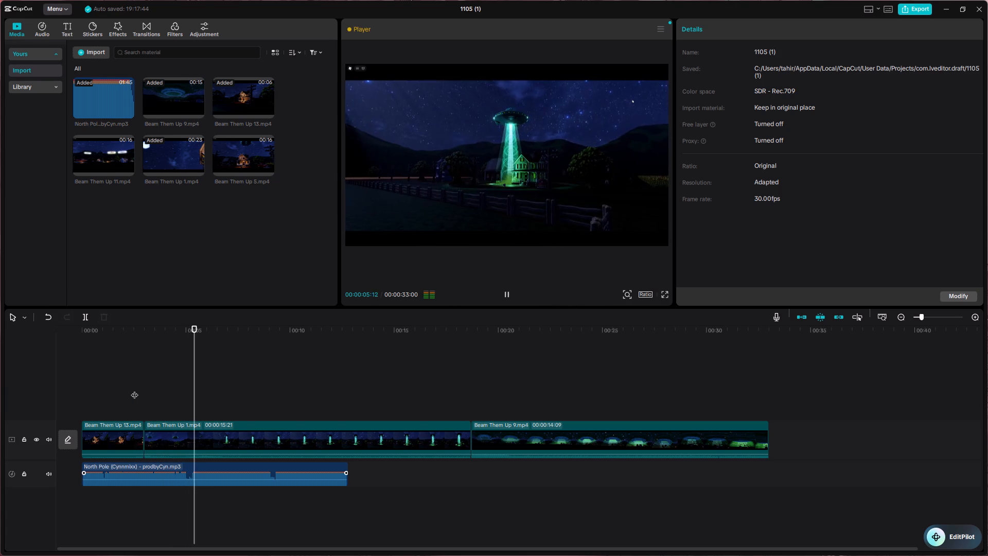
key(space)
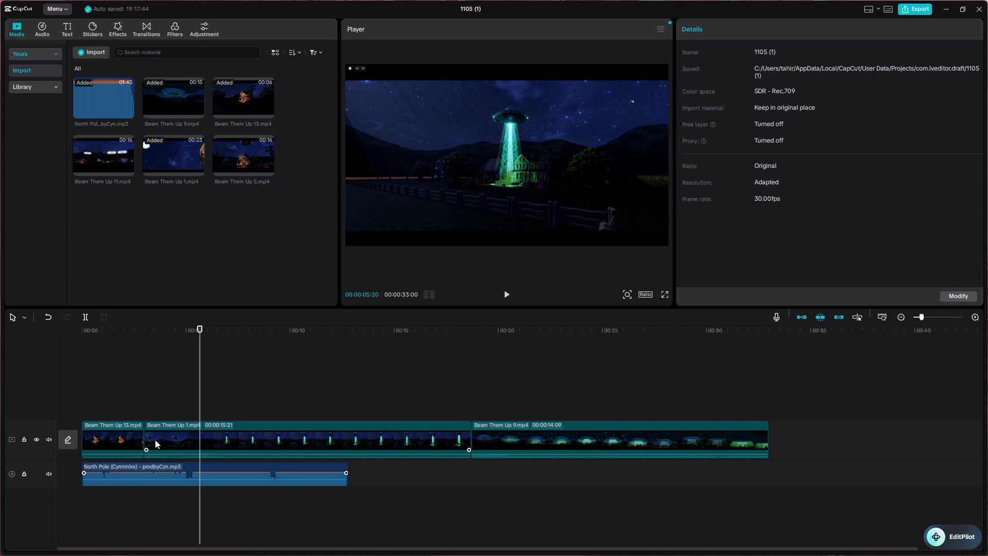
click(155, 440)
drag(144, 440, 143, 440)
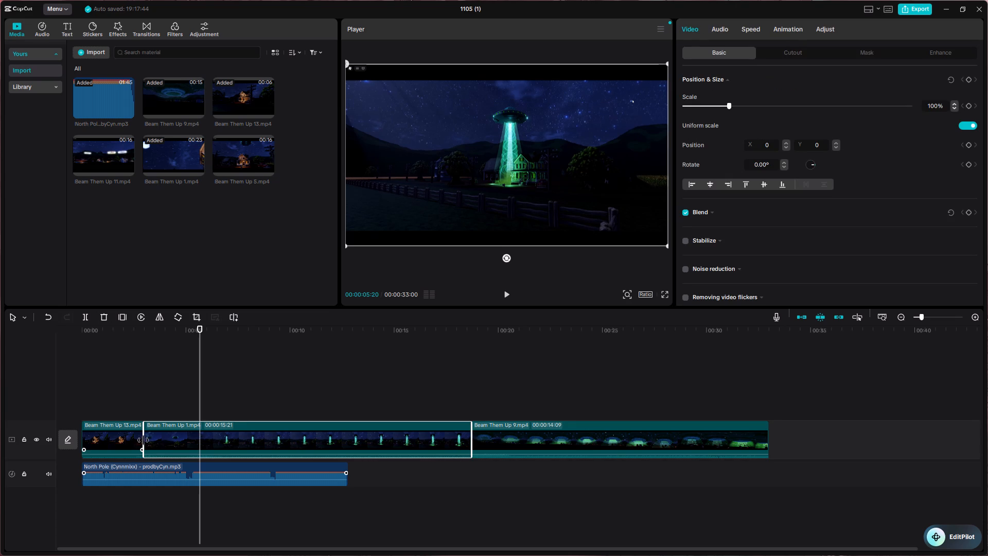
drag(143, 440, 136, 443)
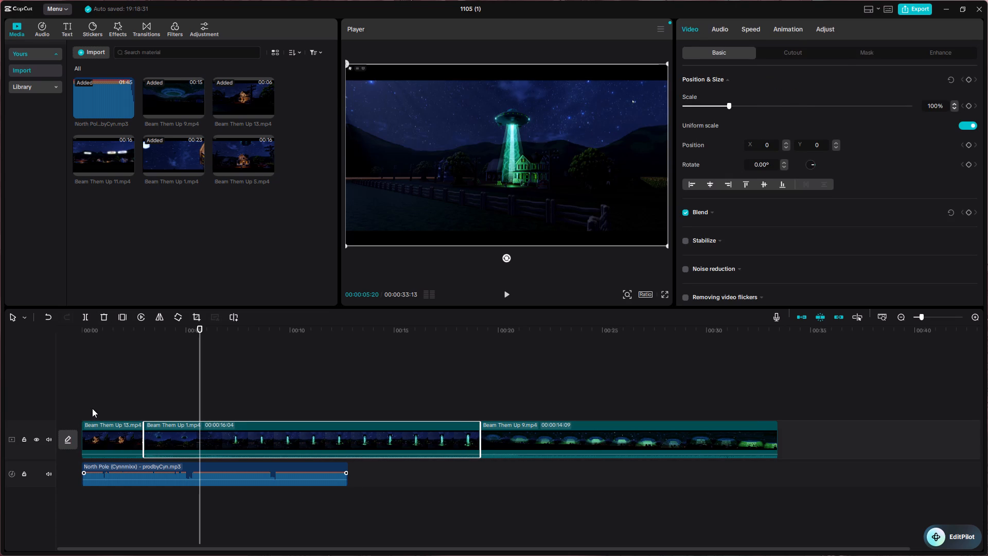
Check the beam flash around the five-second mark, and play the sequence from the start past the end of the music.
click(92, 408)
double_click(173, 397)
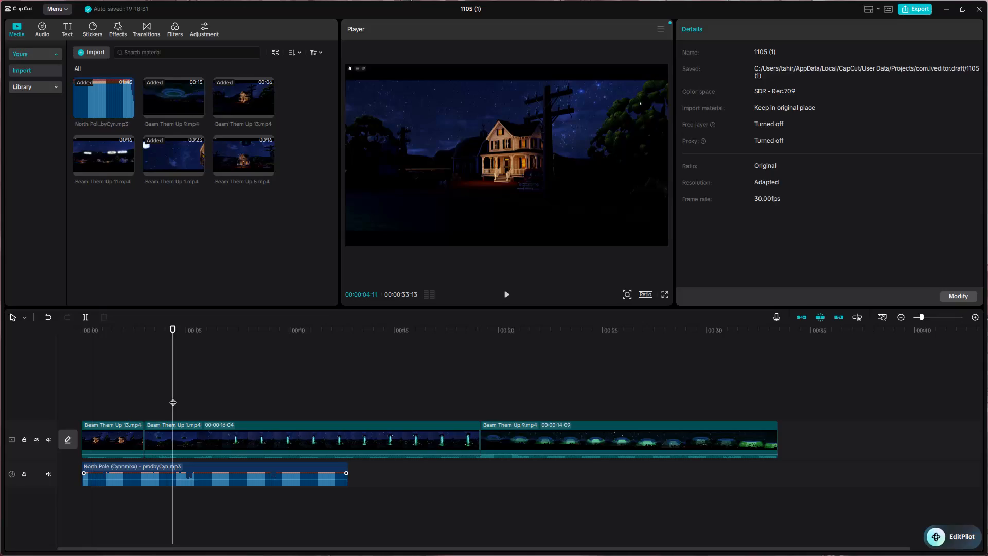
drag(185, 398, 189, 398)
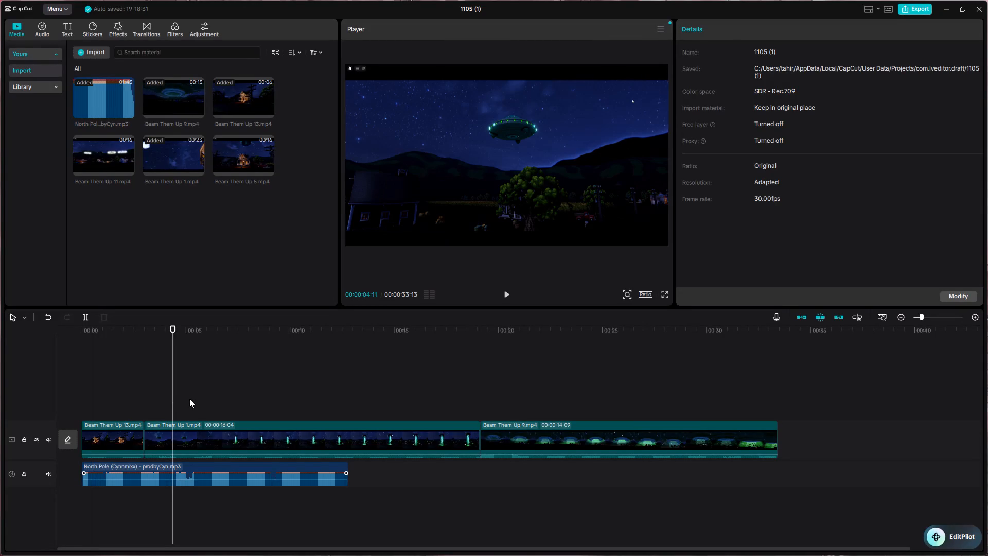
drag(189, 398, 171, 399)
drag(171, 399, 196, 402)
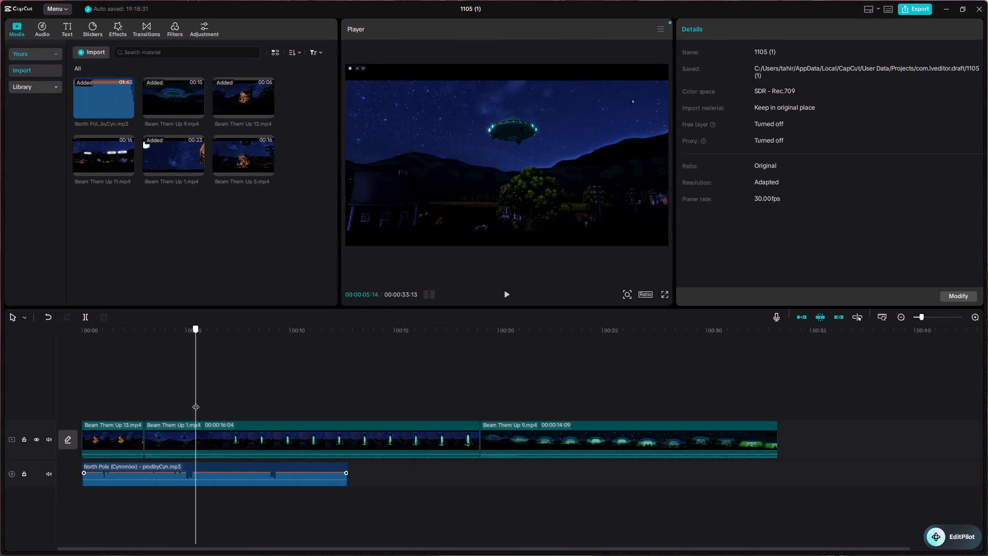
drag(196, 402, 193, 402)
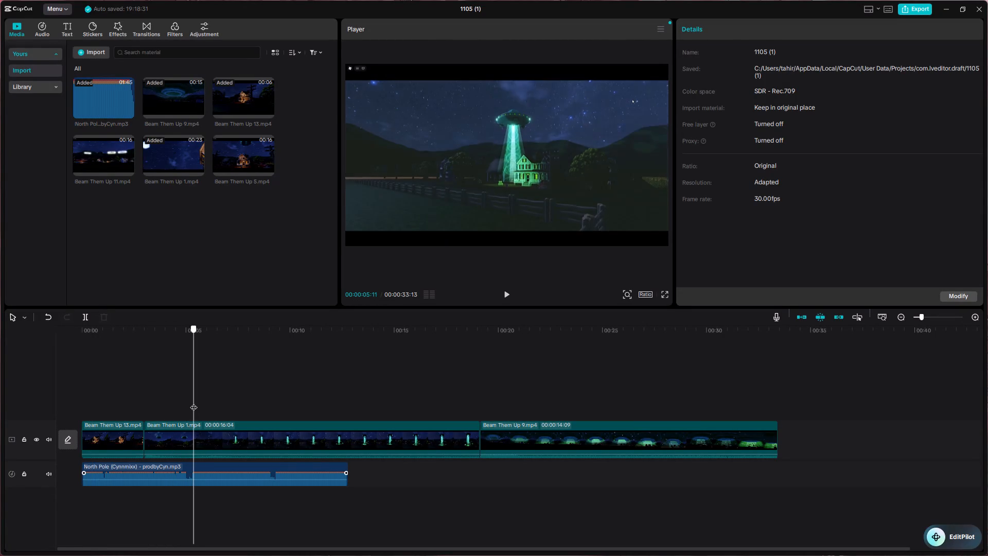
drag(193, 402, 190, 403)
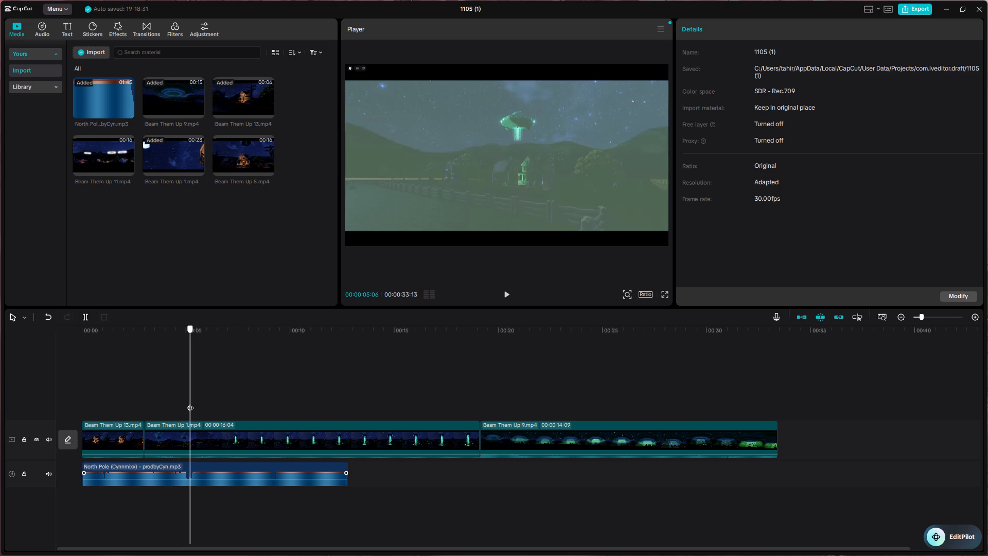
drag(190, 403, 60, 397)
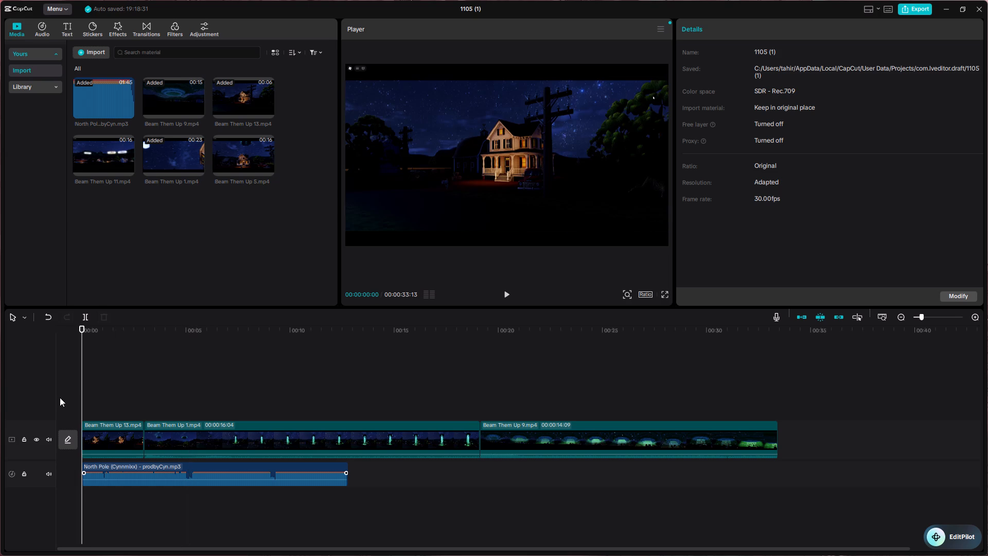
key(space)
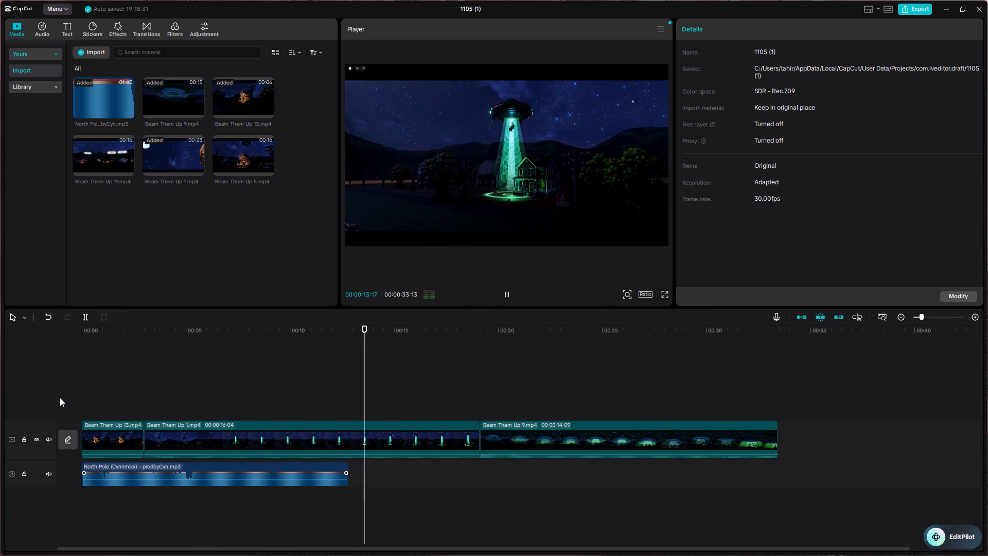
Trim the end of Beam Them Up 1 back to a clip duration of 00:00:06:04, near the music's second gap.
click(258, 429)
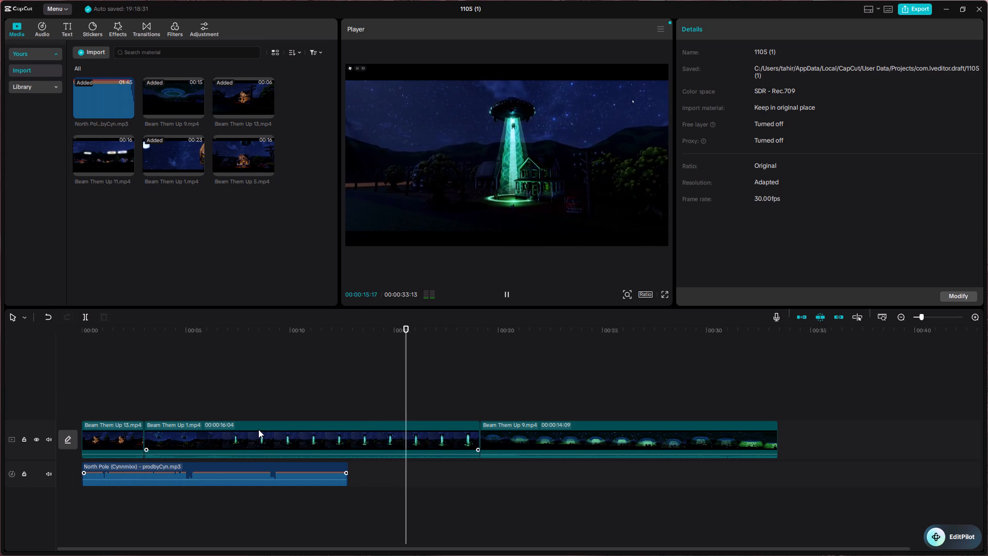
double_click(248, 387)
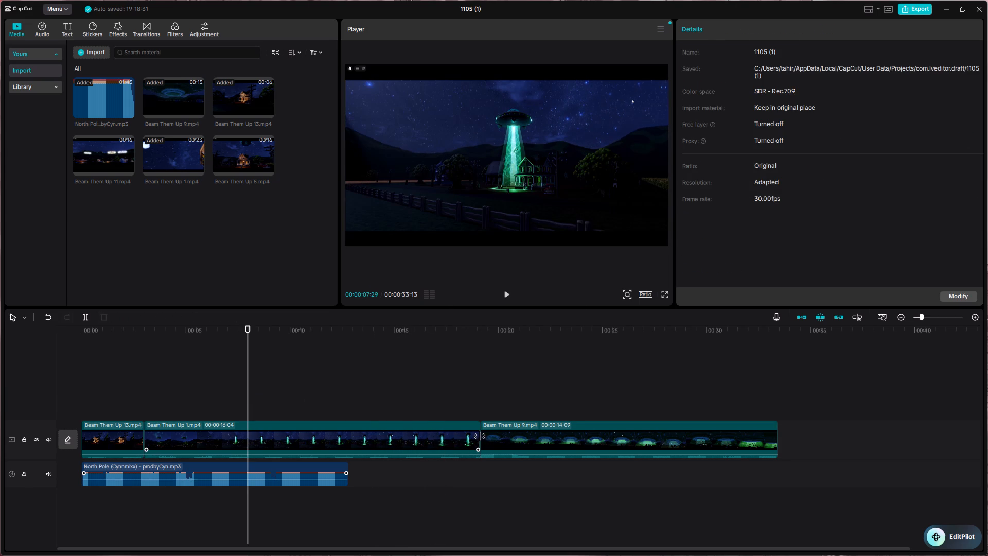
drag(480, 436, 266, 468)
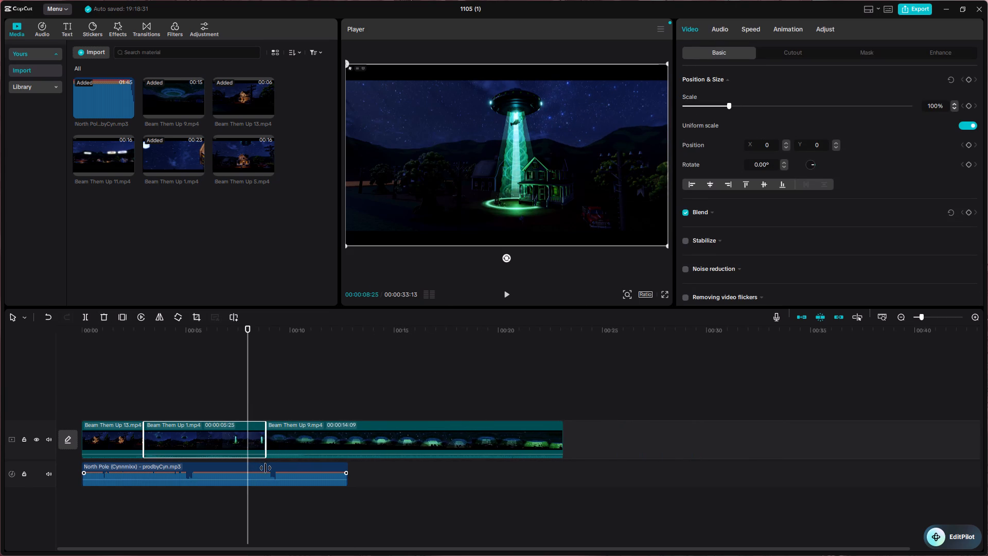
drag(266, 468, 272, 470)
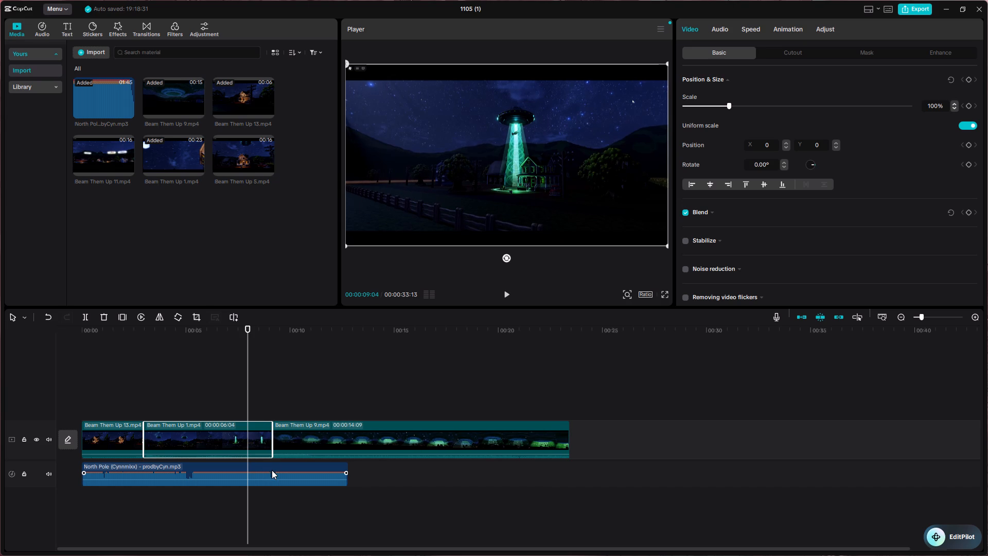
Play across the cut into Beam Them Up 9 and extend the end of Beam Them Up 1 to a clip duration of 00:00:06:14.
click(263, 415)
click(263, 415)
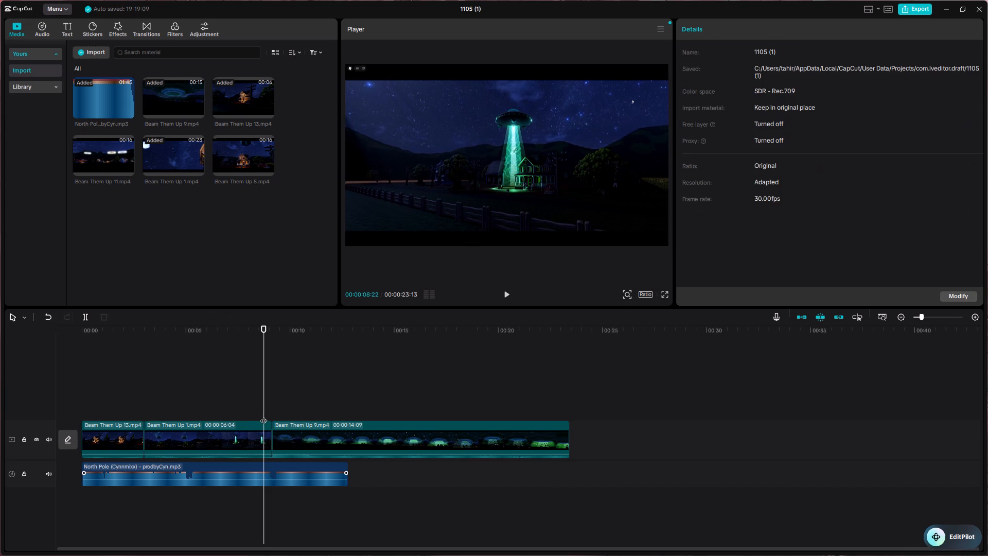
key(space)
key(space)
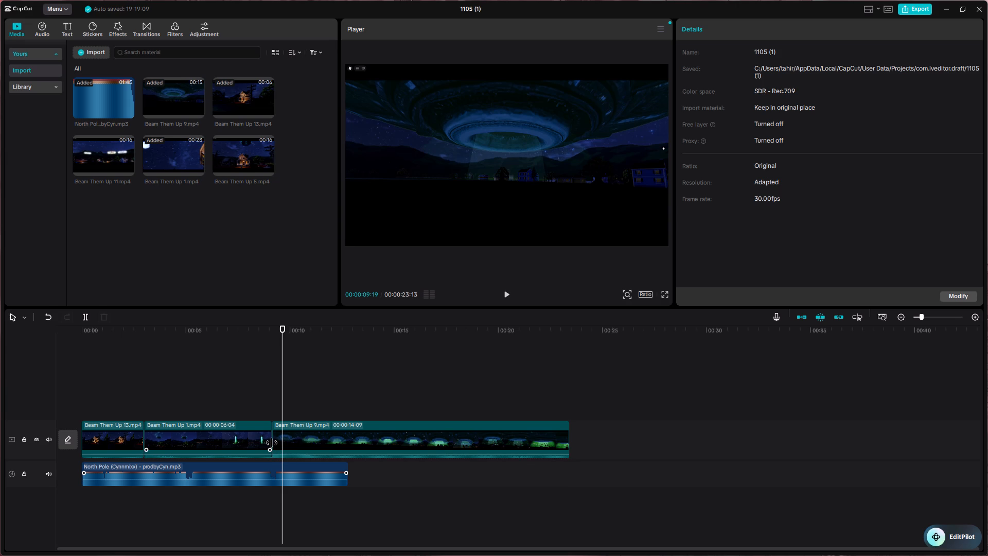
drag(272, 443, 279, 445)
Review the beam footage in Beam Them Up 9 and trim the clip's start to a clip duration of 00:00:10:14.
click(311, 446)
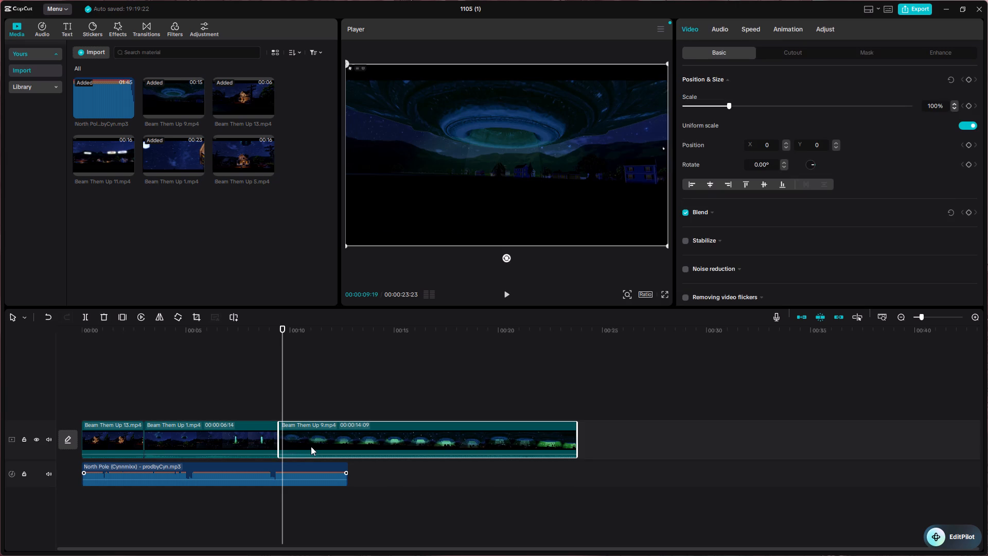
click(422, 446)
double_click(418, 381)
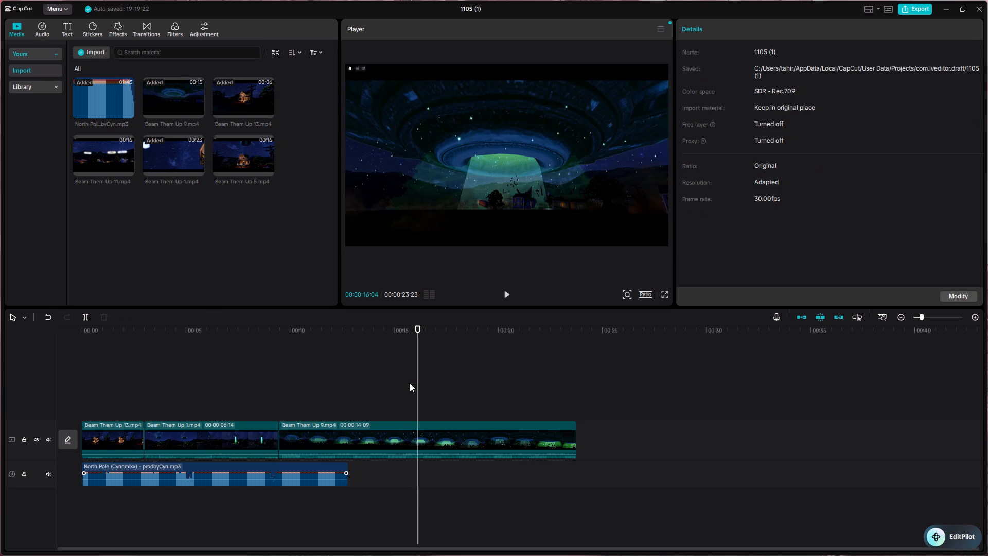
double_click(466, 393)
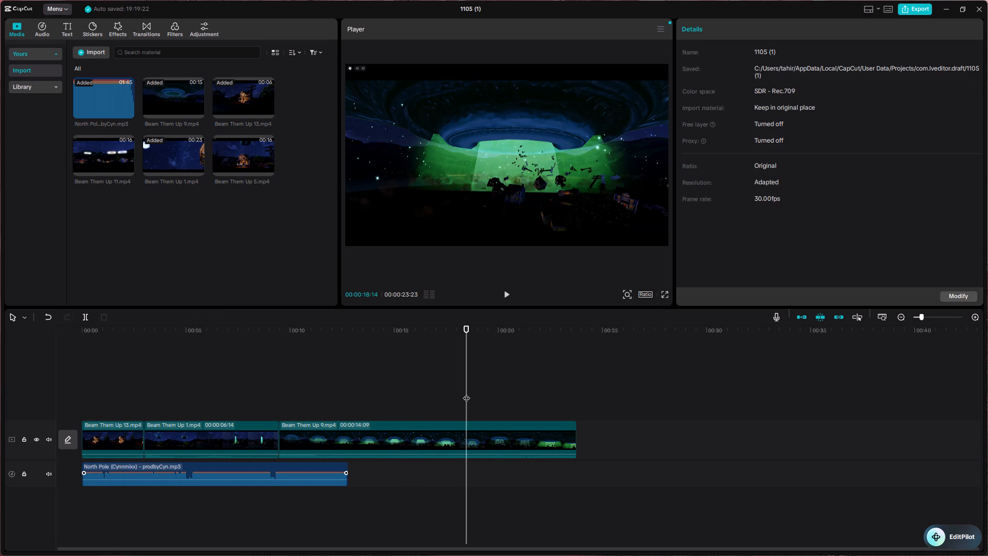
double_click(421, 389)
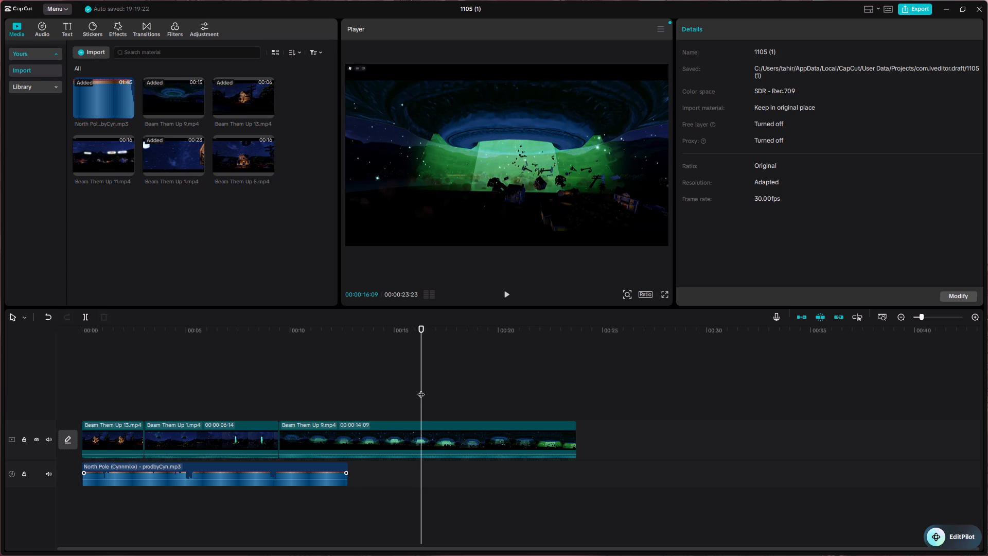
key(space)
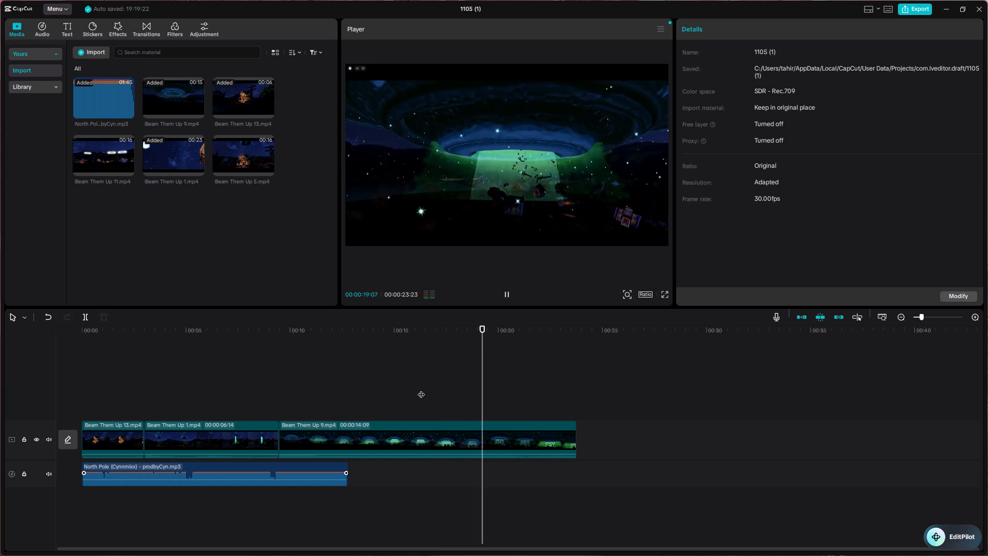
key(space)
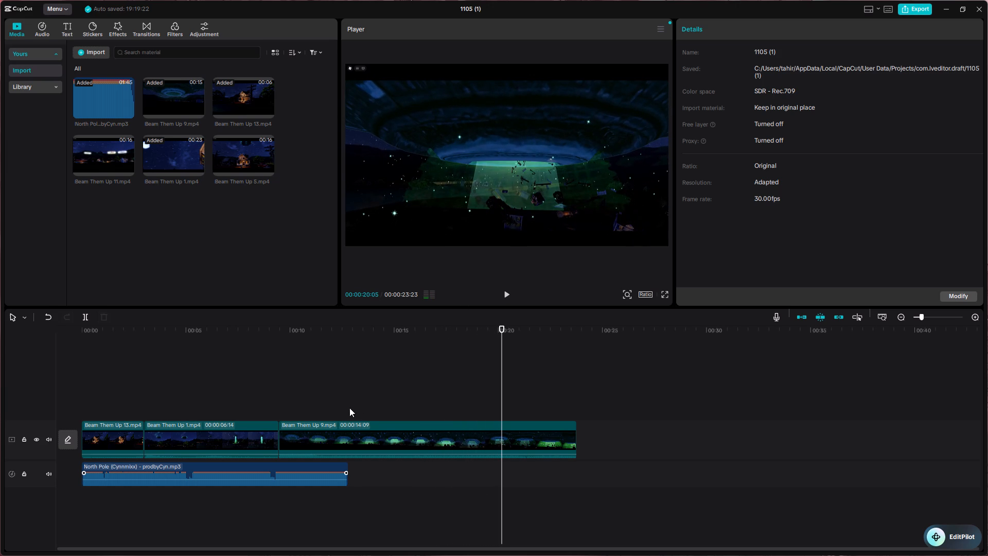
click(359, 380)
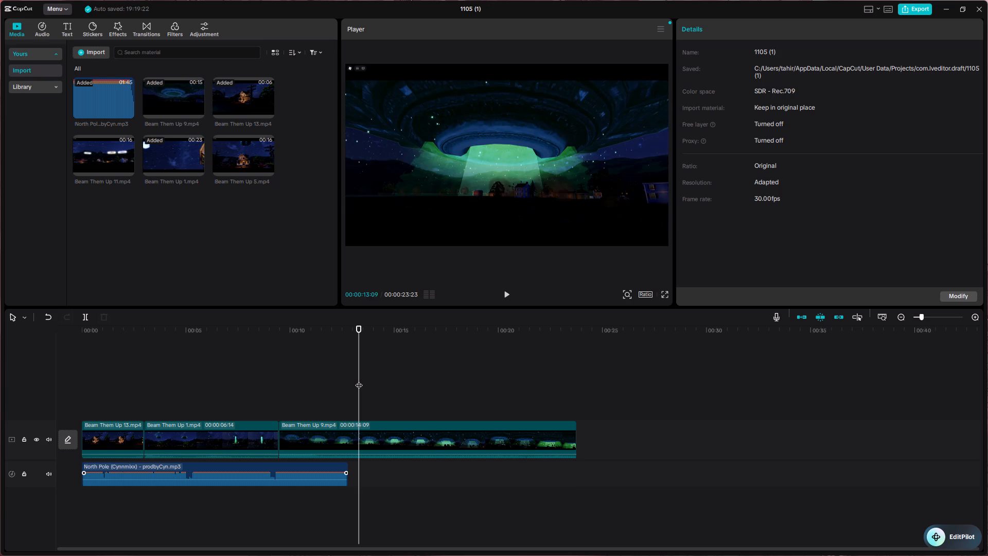
click(289, 436)
drag(278, 438, 324, 439)
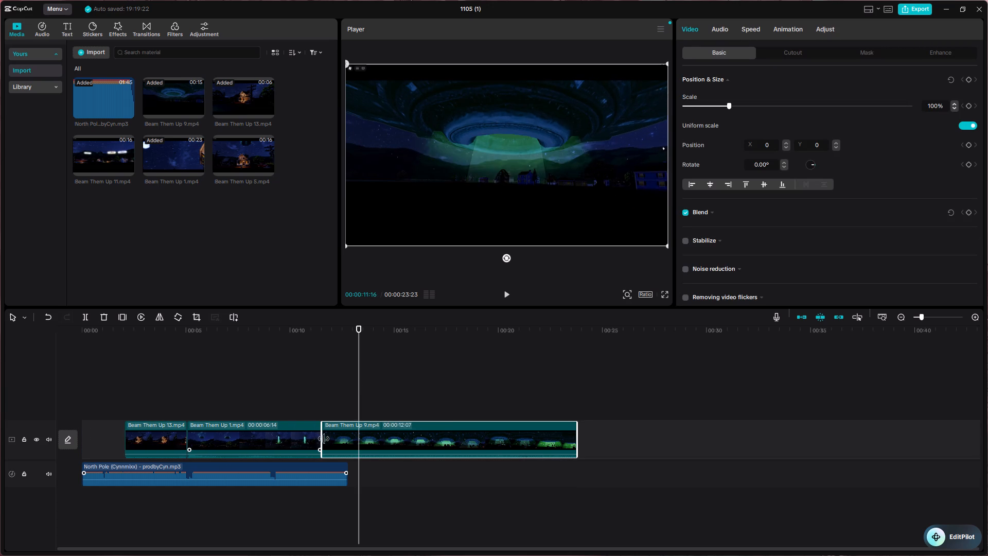
drag(324, 439, 357, 439)
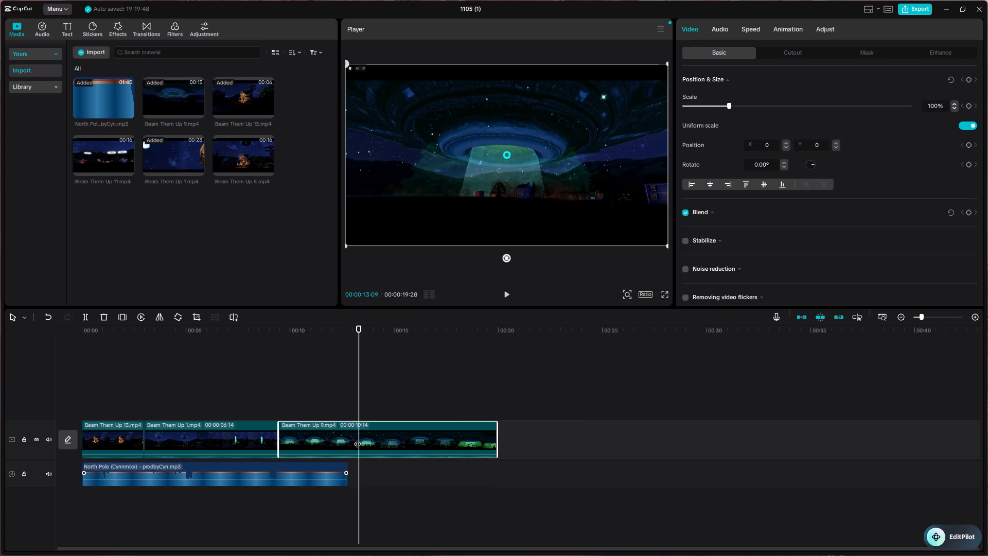
Trim the end of Beam Them Up 9 back to the end of the music at 00:00:12:24.
drag(499, 437, 347, 460)
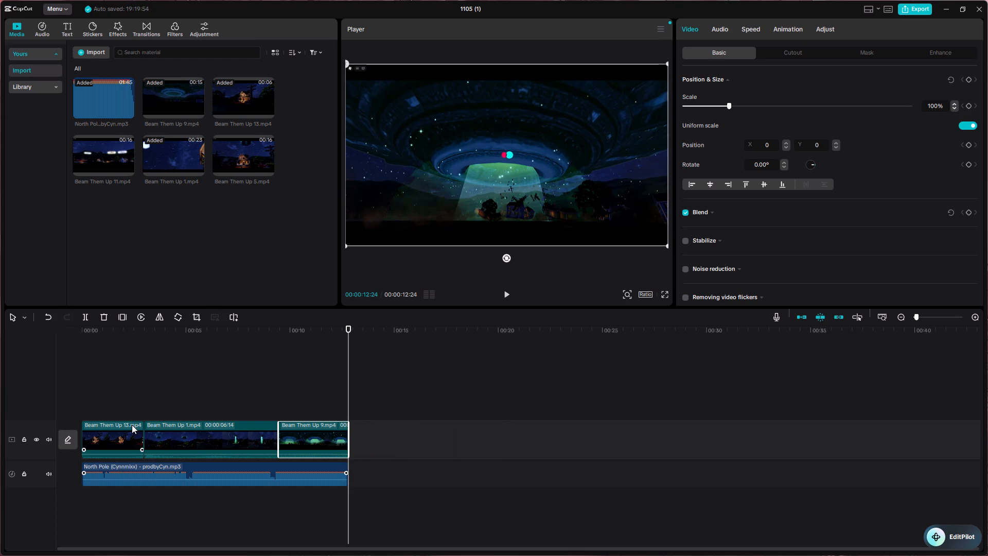
Play the whole sequence from the start to the end of the music, and return to 00:00:00:00.
click(109, 386)
click(109, 386)
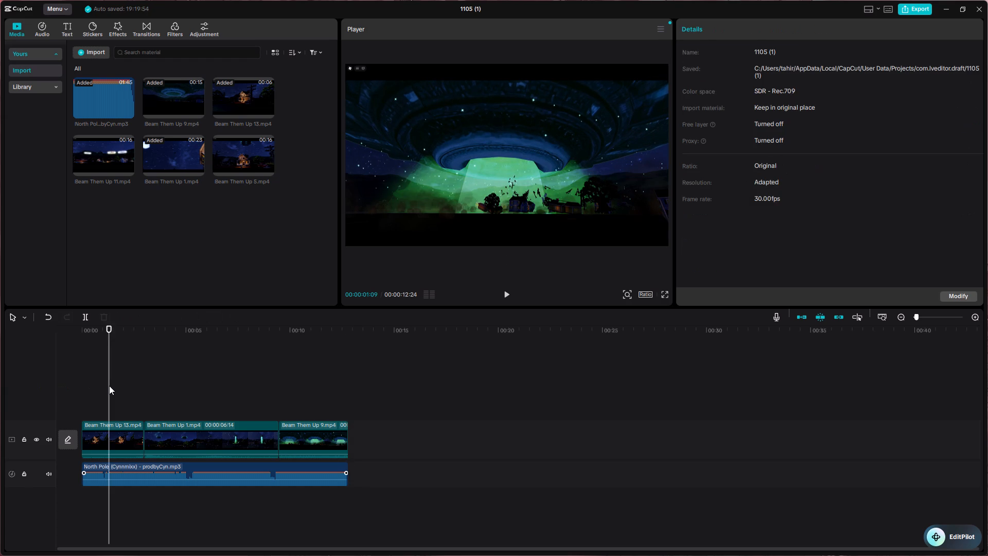
click(109, 386)
drag(109, 386, 67, 392)
key(space)
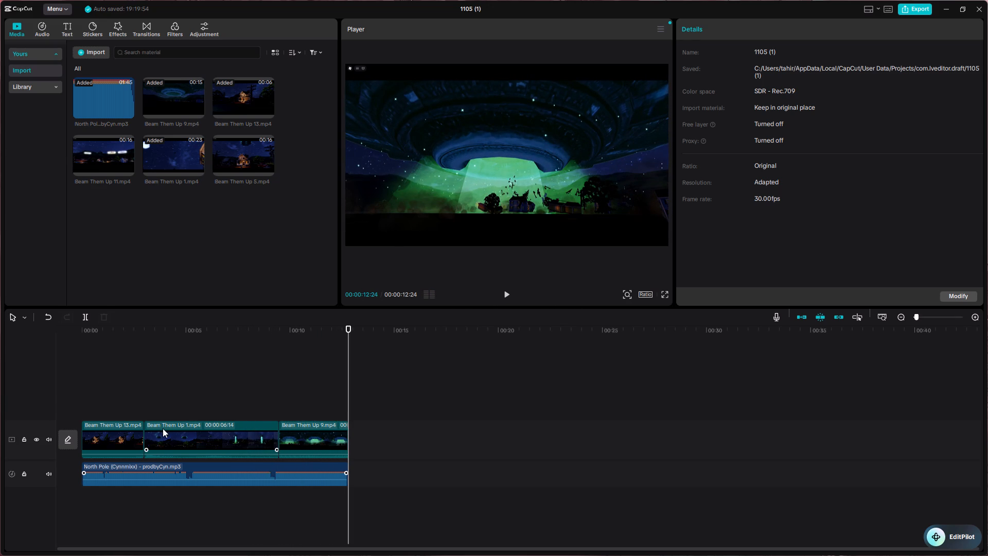
double_click(97, 403)
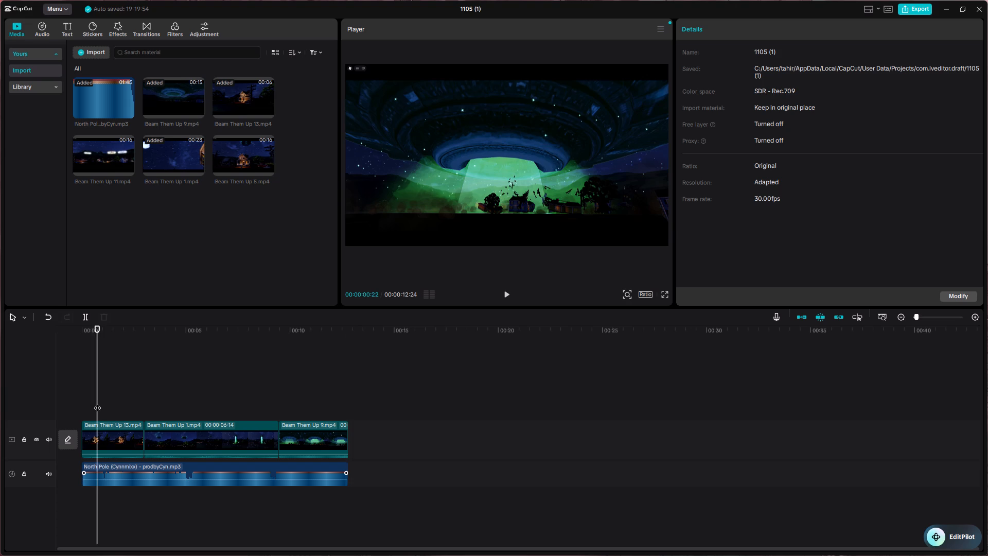
drag(97, 403, 79, 405)
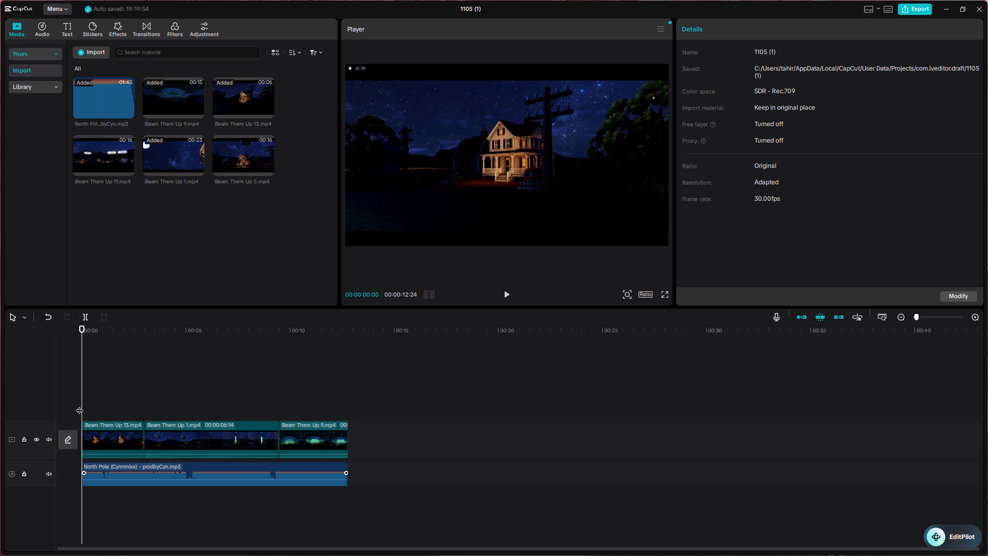
Set the project's aspect ratio to 9:16.
click(116, 432)
click(644, 293)
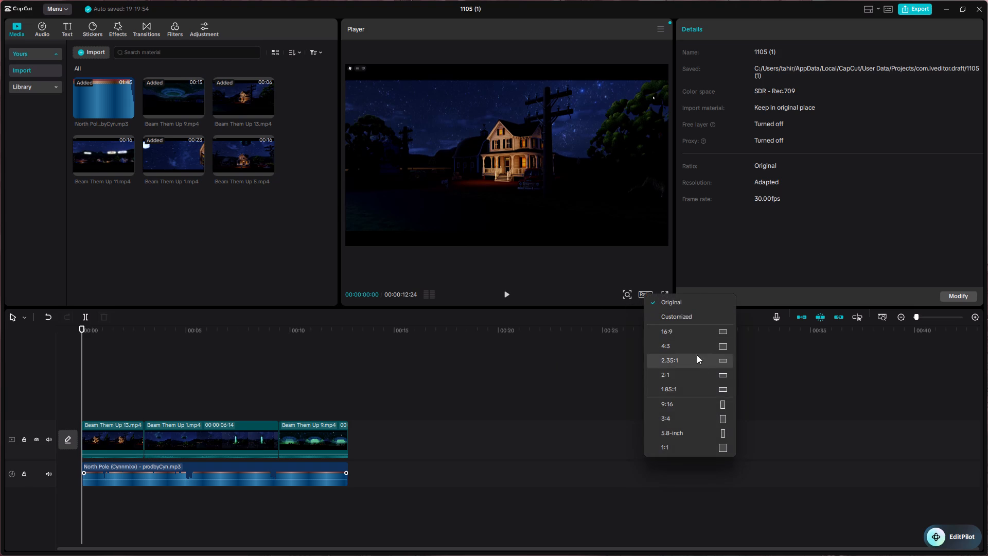
click(711, 402)
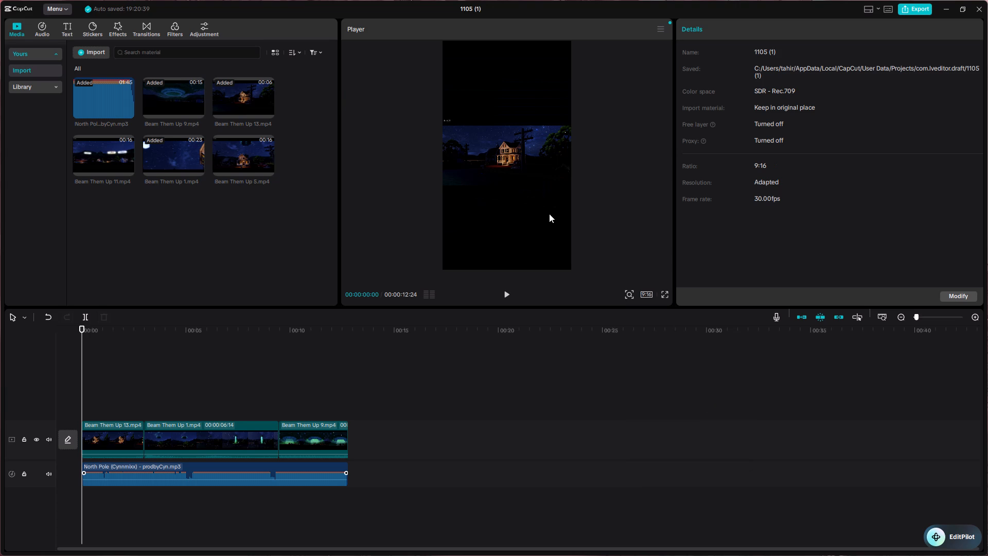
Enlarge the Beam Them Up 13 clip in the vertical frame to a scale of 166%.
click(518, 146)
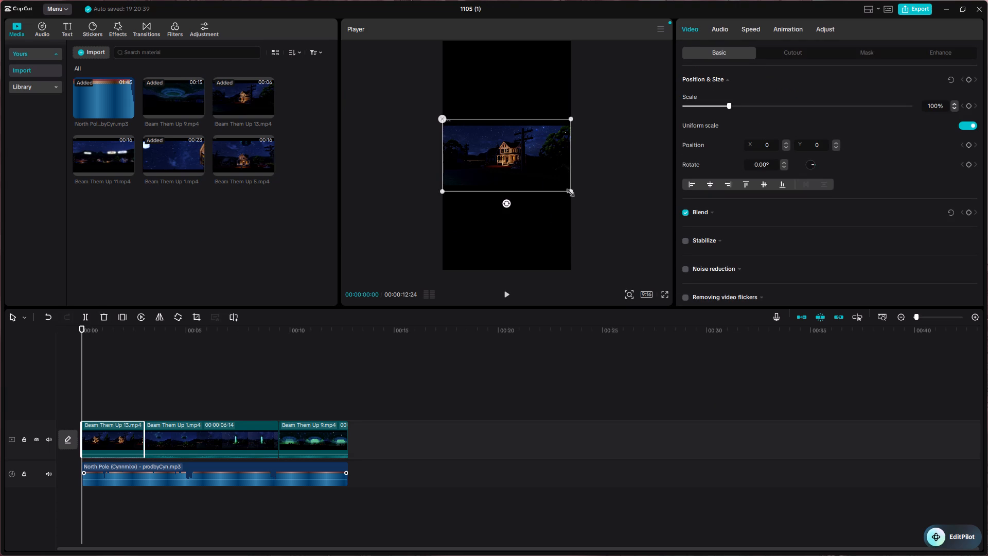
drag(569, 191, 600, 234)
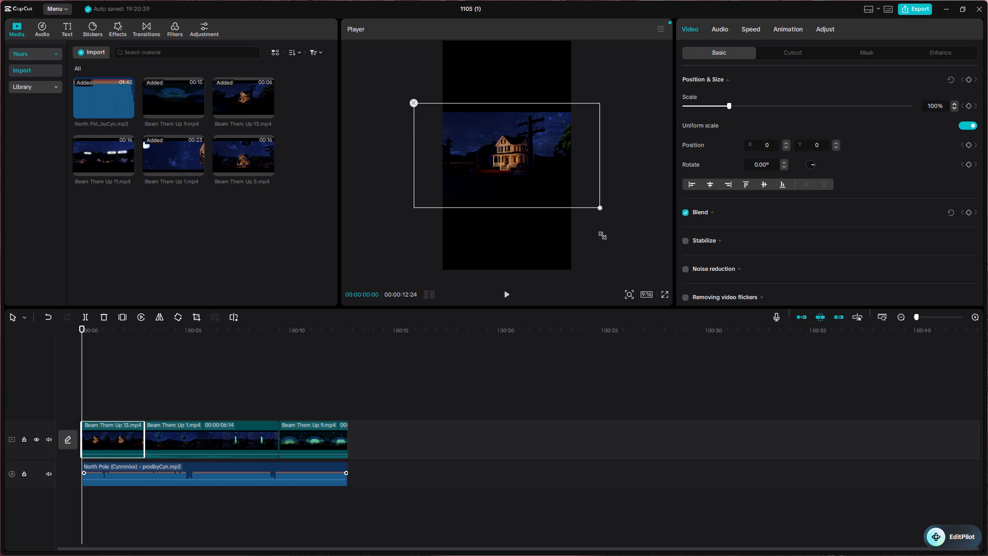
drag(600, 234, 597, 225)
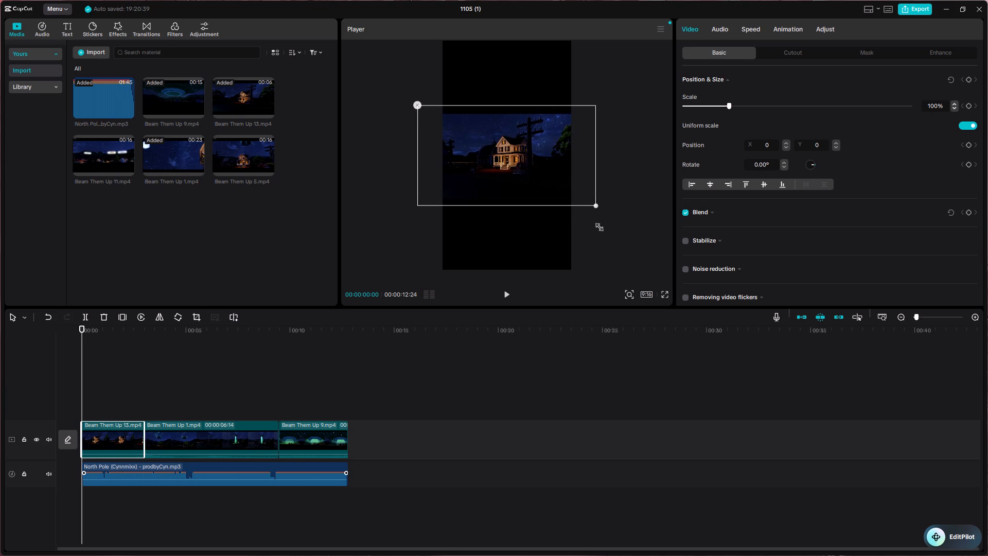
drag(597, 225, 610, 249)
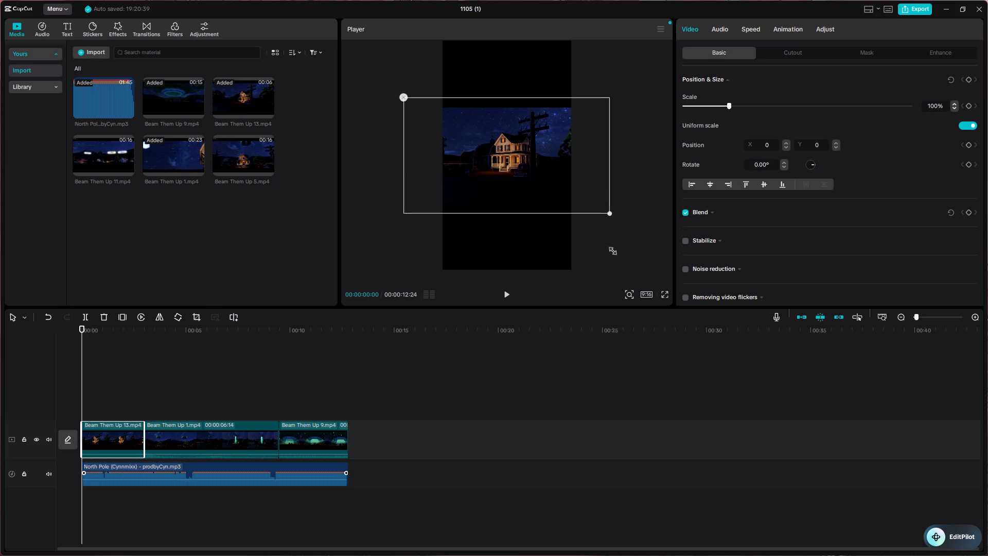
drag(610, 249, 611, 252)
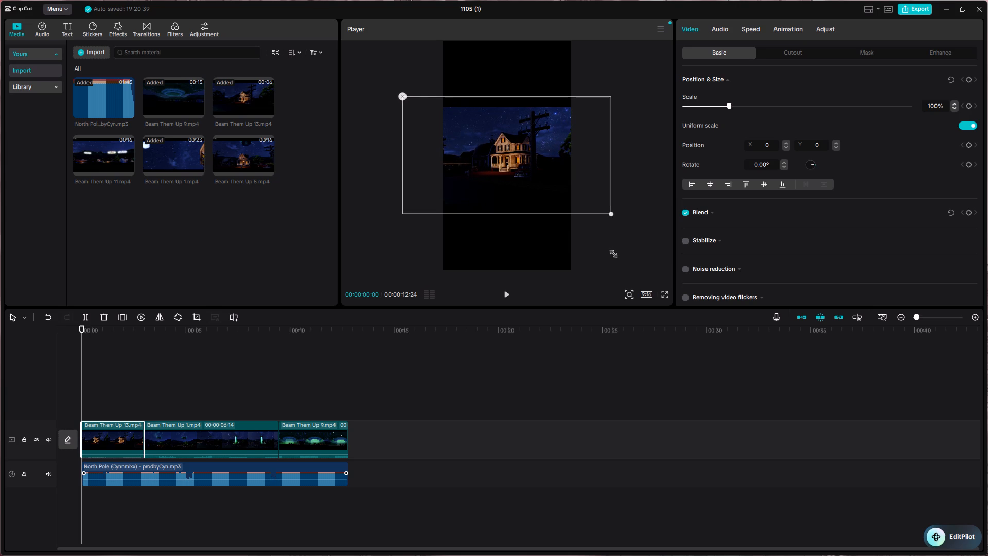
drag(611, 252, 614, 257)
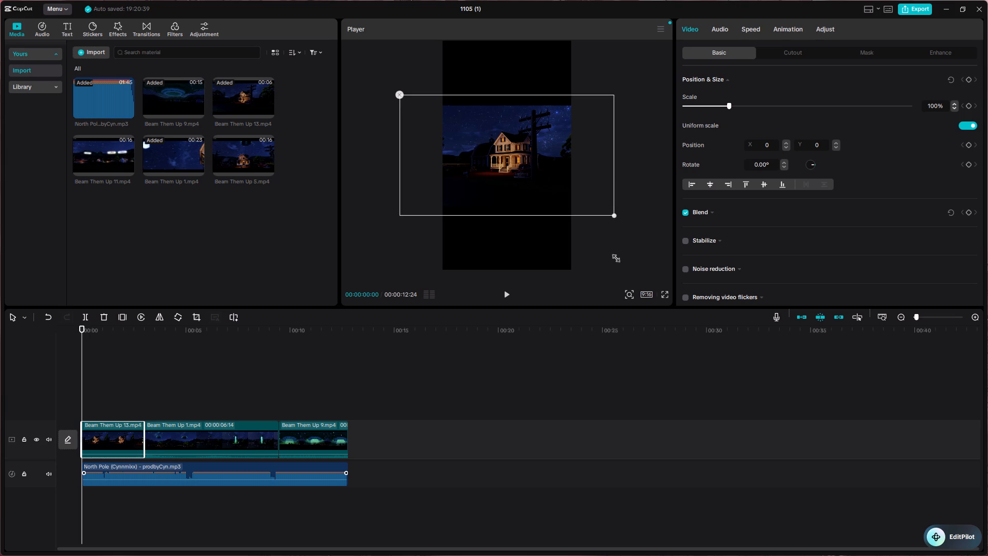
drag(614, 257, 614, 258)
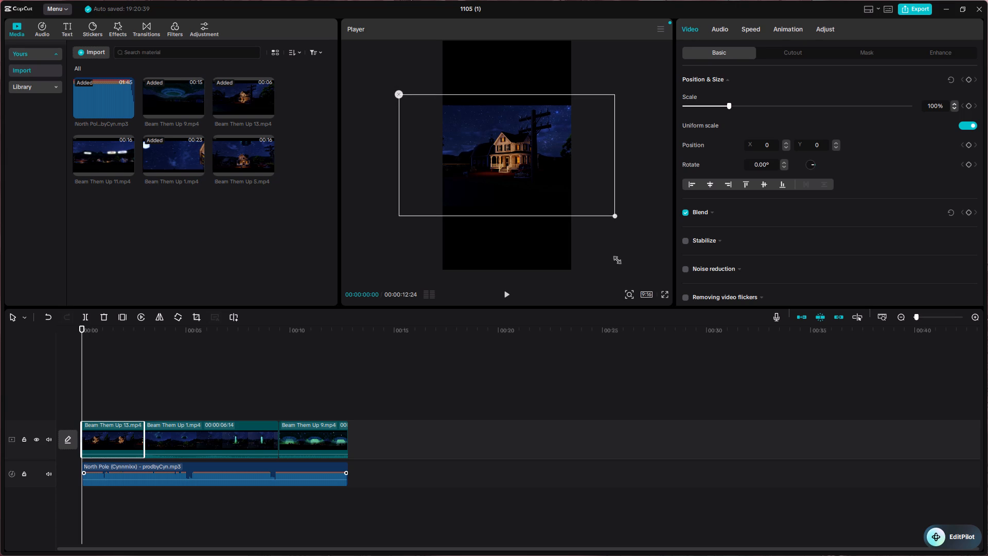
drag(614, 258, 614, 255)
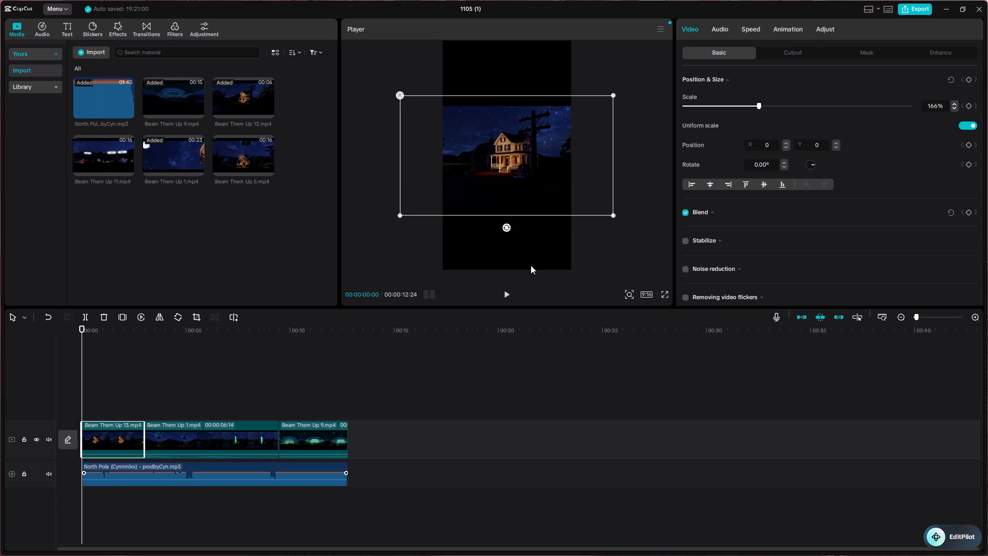
Adjust the scale of the Beam Them Up 13 clip to 191%, trying larger sizes first.
click(212, 423)
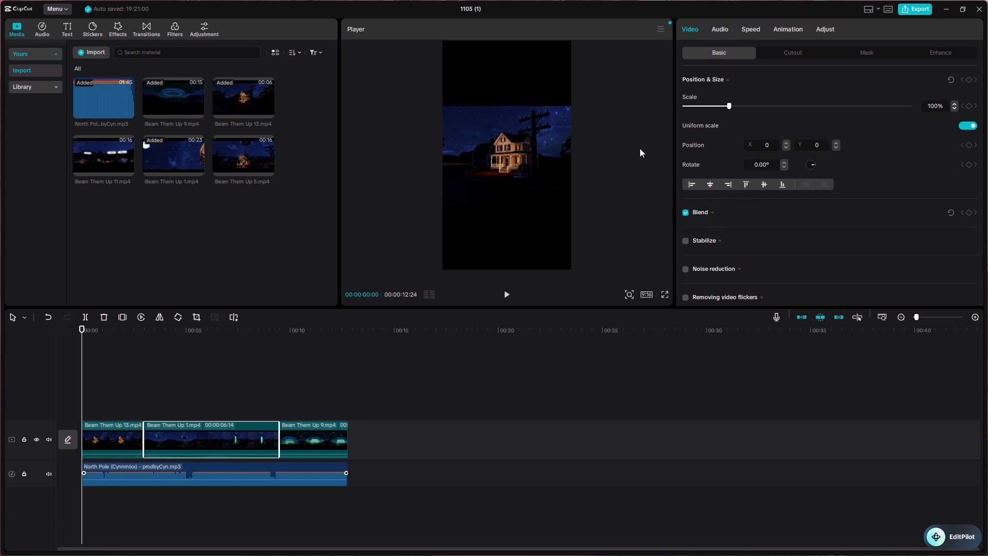
click(485, 161)
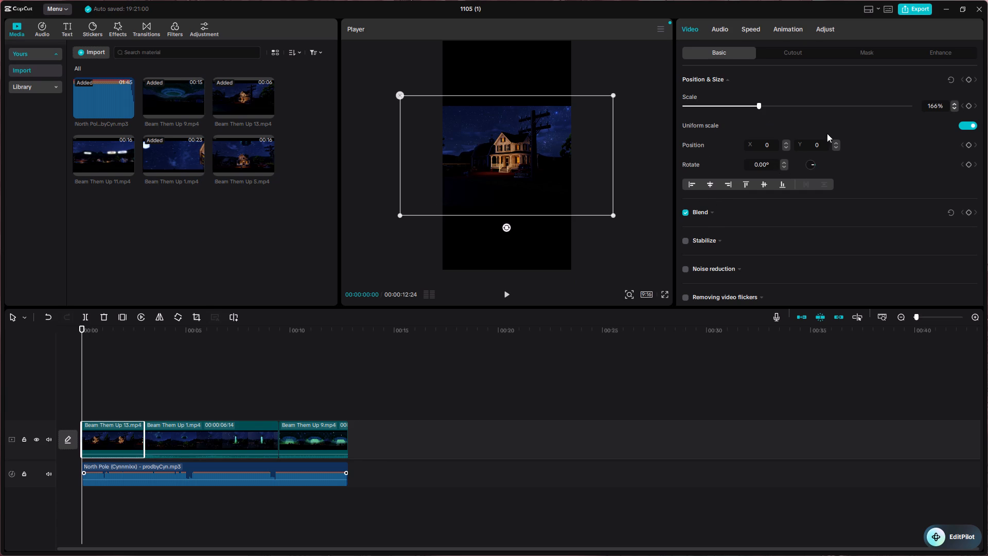
drag(812, 104, 800, 108)
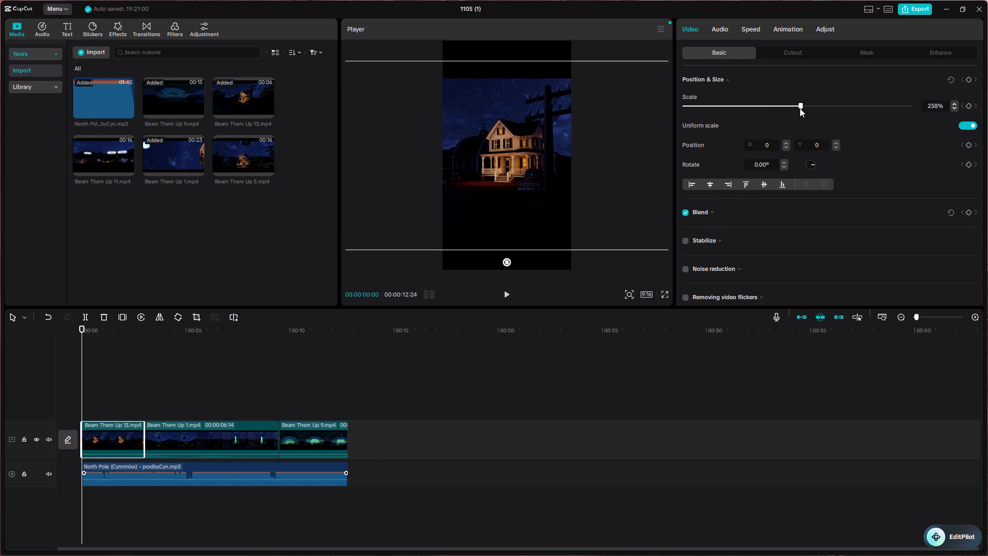
drag(800, 108, 789, 114)
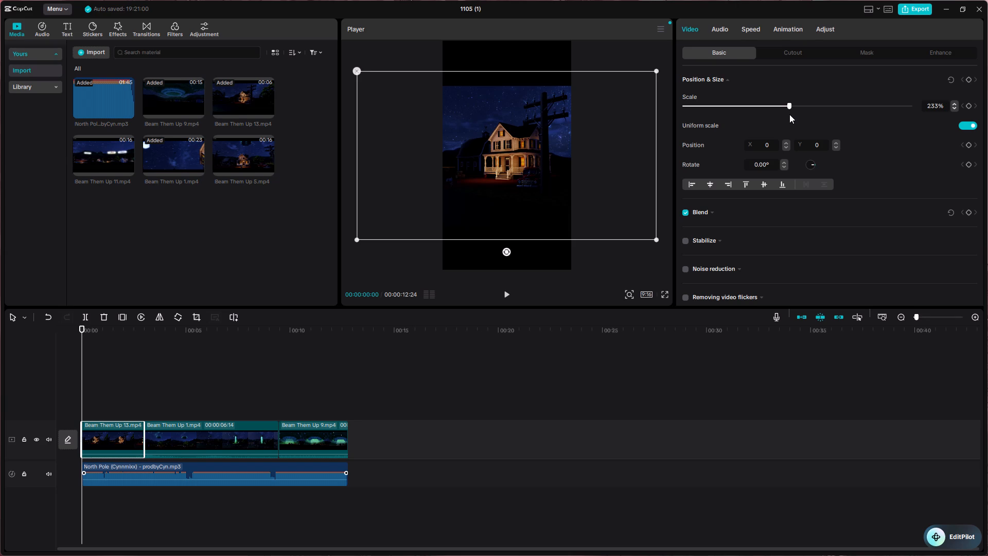
drag(789, 114, 773, 117)
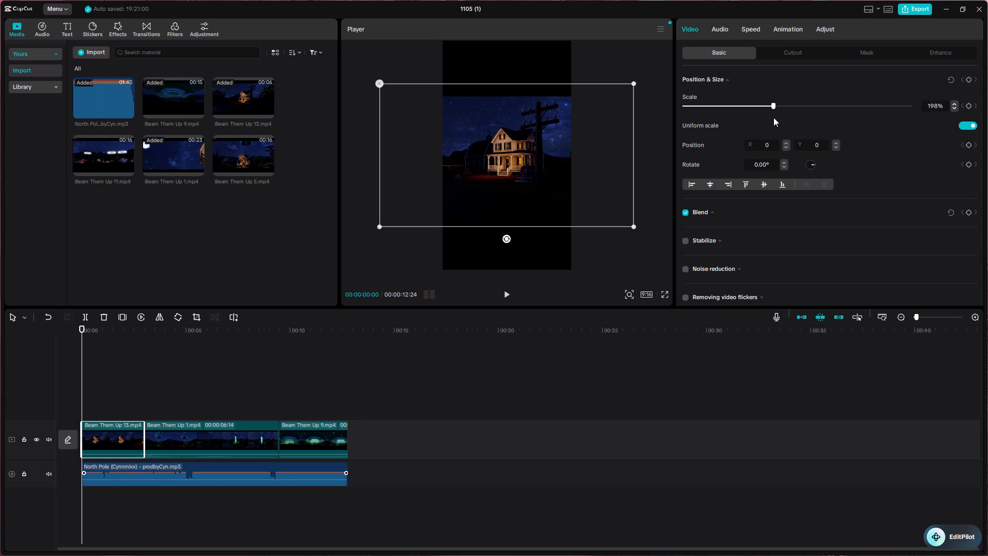
drag(773, 117, 771, 117)
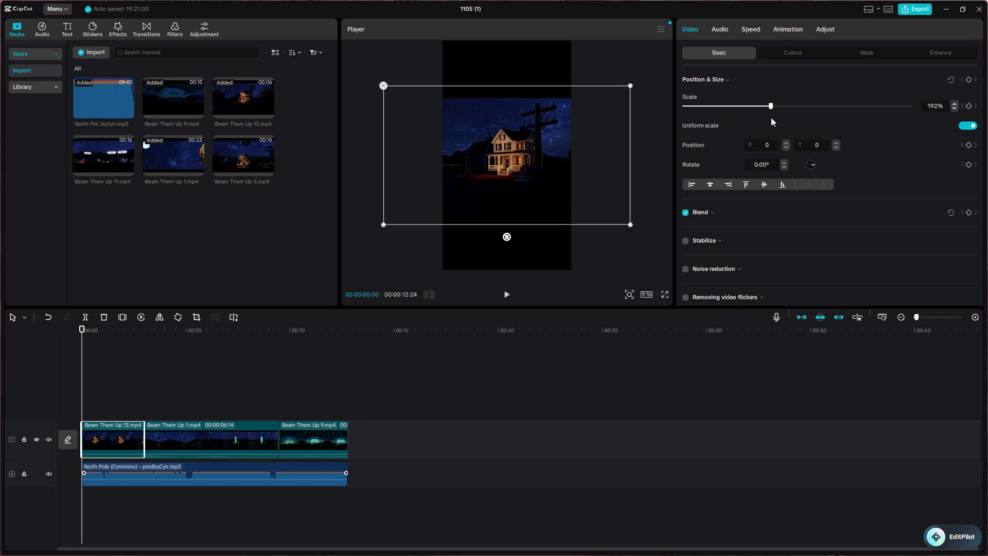
drag(771, 117, 770, 117)
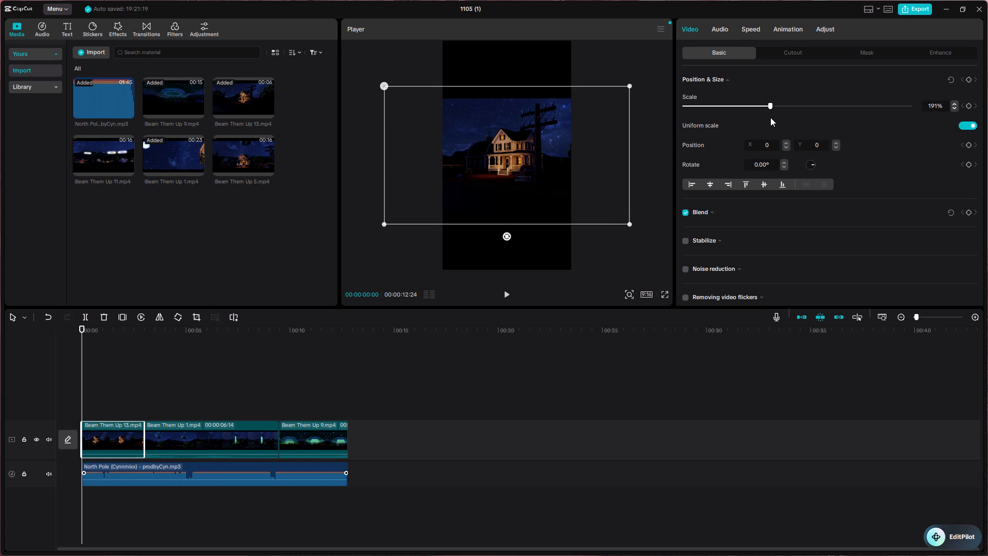
Play the vertical sequence from the start across the first cut into Beam Them Up 1 to check the framing.
key(space)
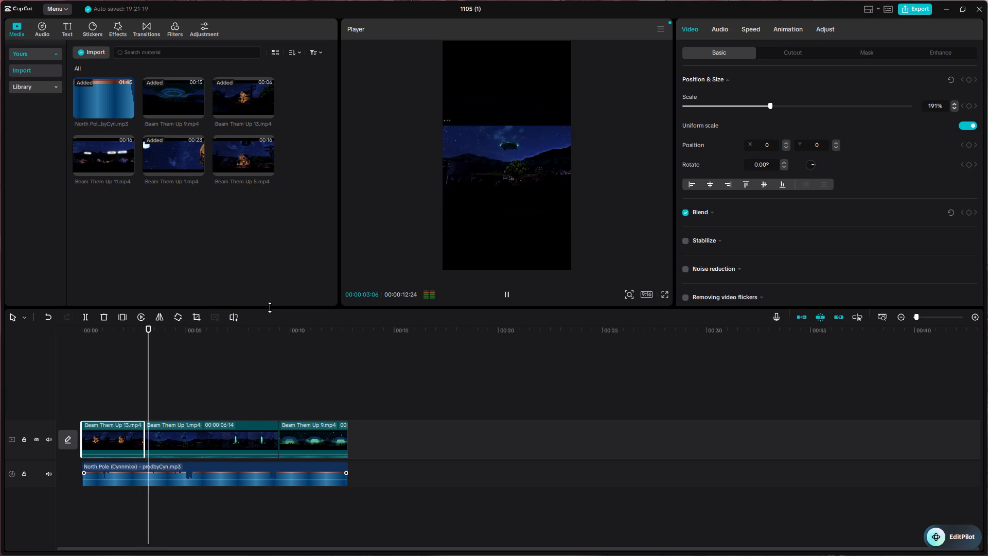
key(space)
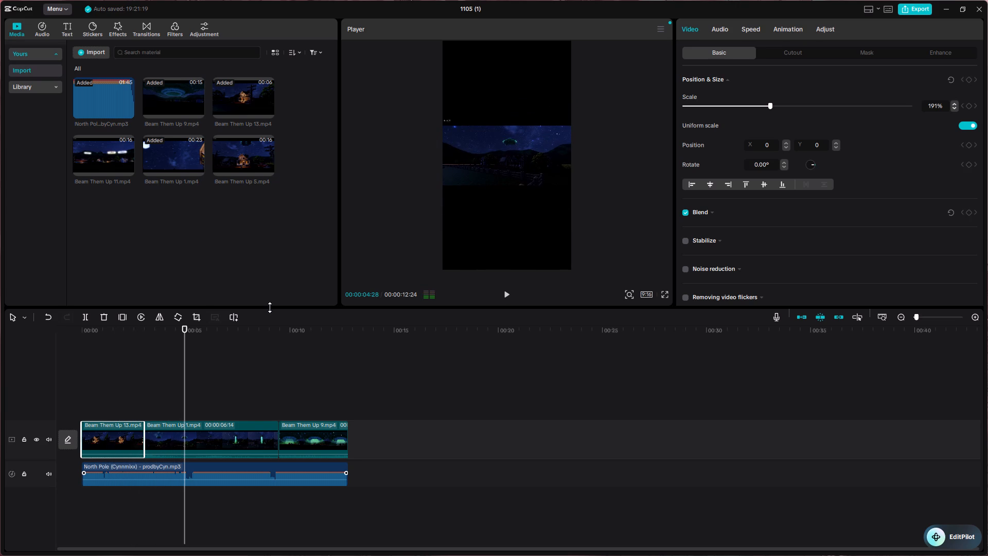
Enlarge the Beam Them Up 1 clip in the vertical frame to a scale of 200%.
click(214, 426)
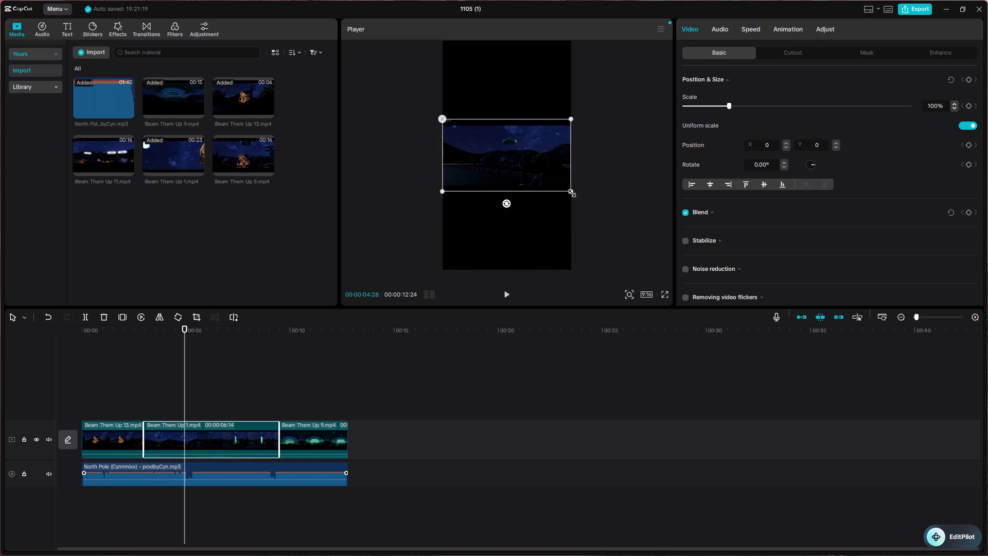
drag(569, 190, 611, 228)
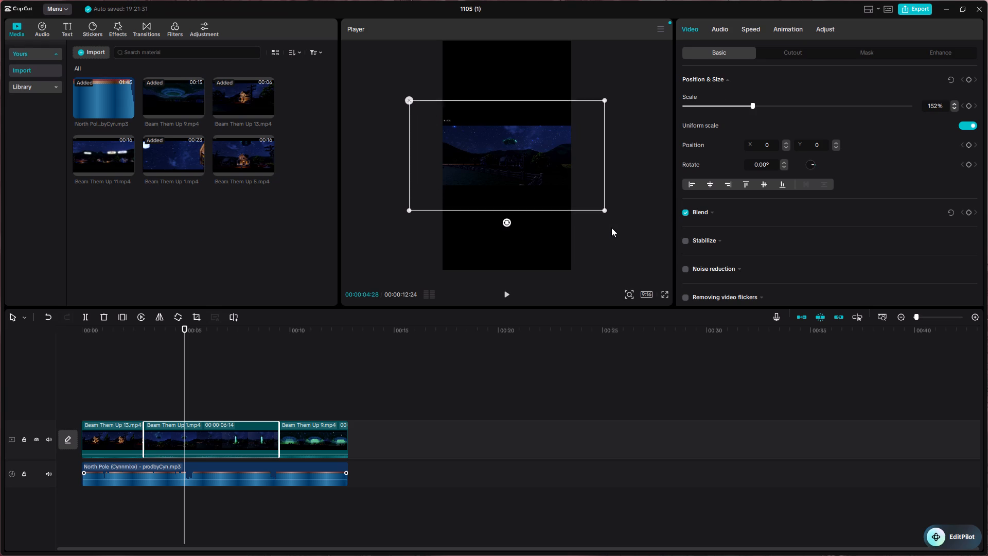
click(771, 104)
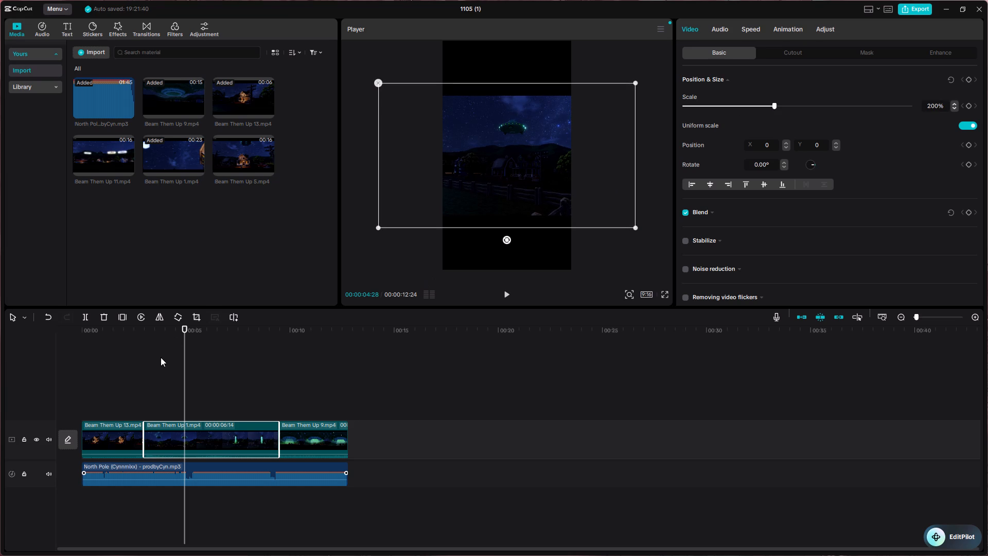
Play the sequence from near the first cut into the Beam Them Up 9 clip to check the framing.
click(137, 374)
key(space)
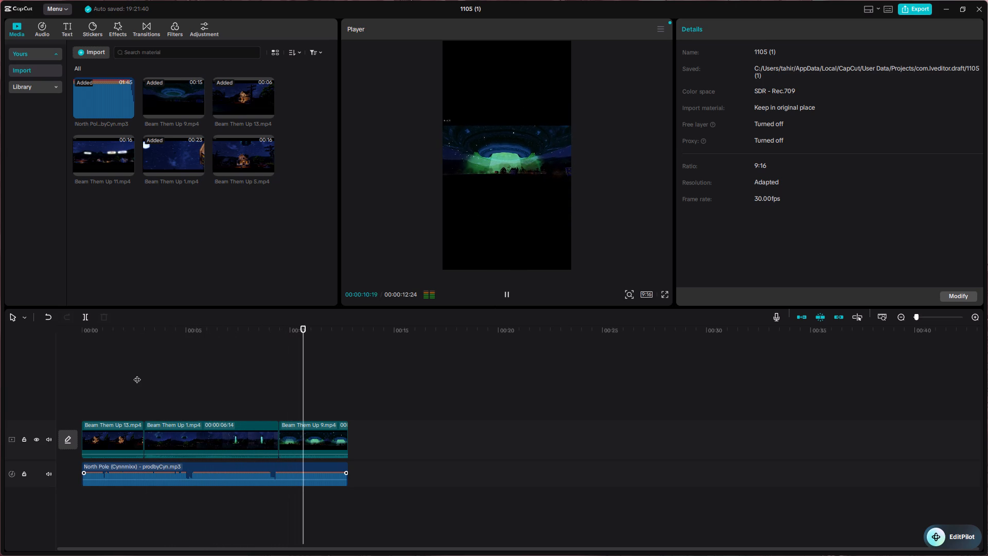
key(space)
Set the Beam Them Up 9 clip's scale to 190%, trying larger sizes first.
click(293, 431)
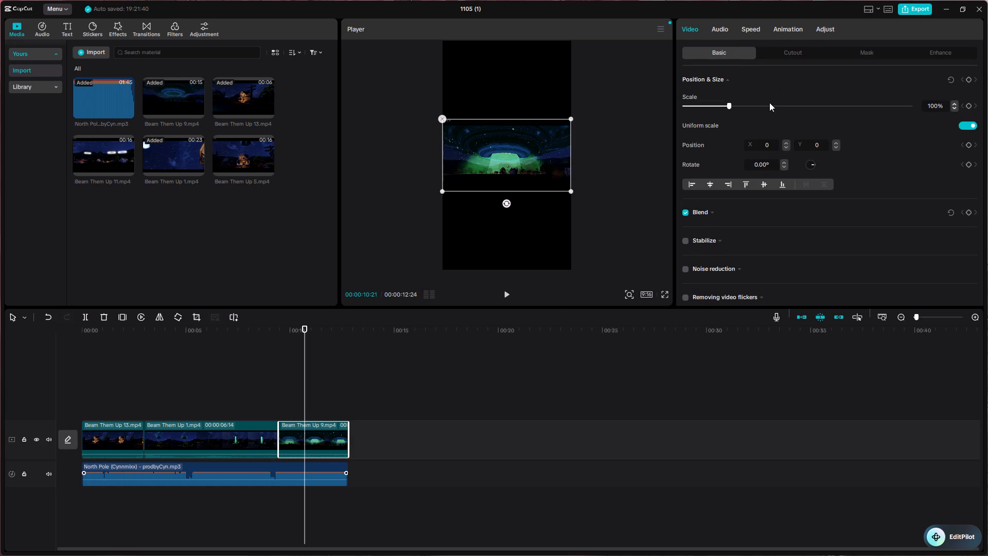
drag(769, 102, 798, 109)
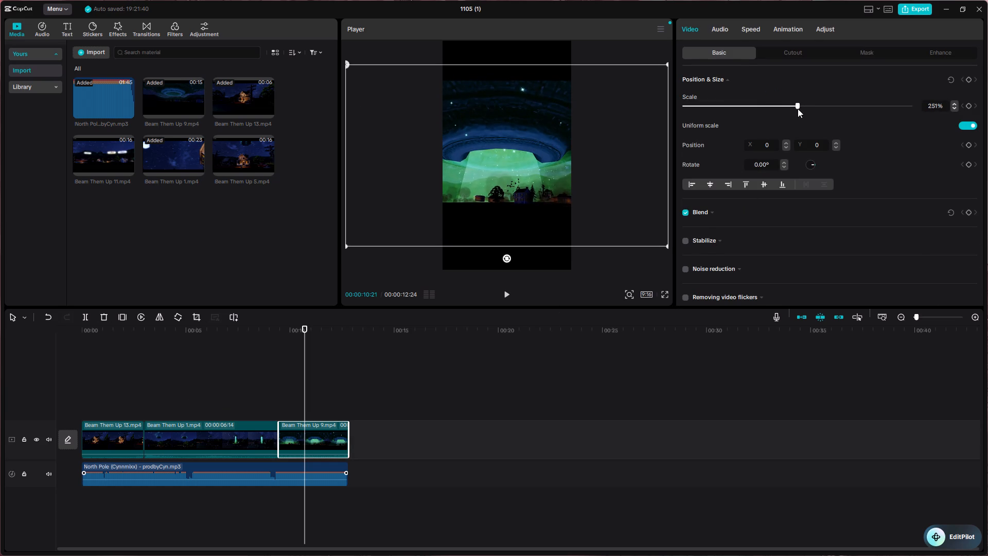
drag(798, 109, 779, 120)
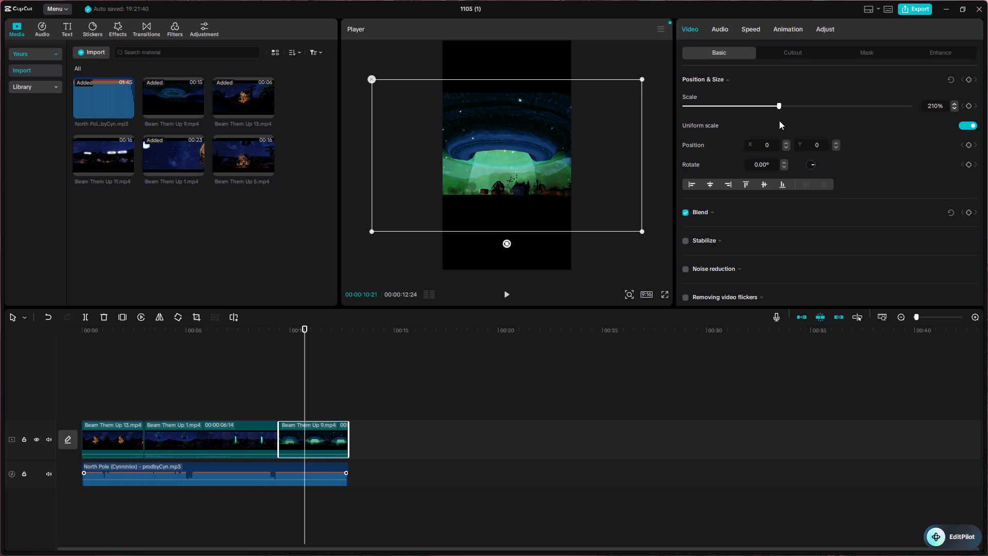
drag(779, 120, 770, 127)
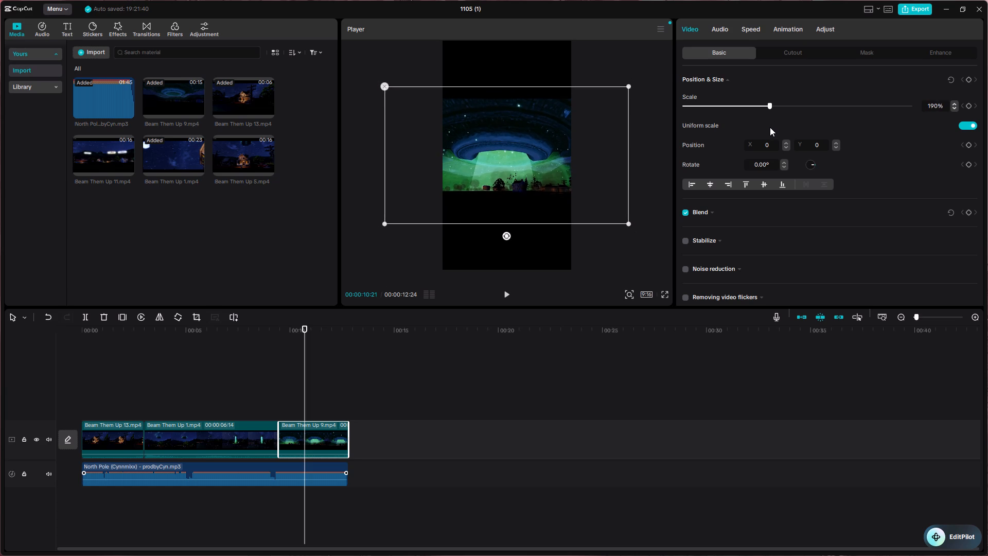
drag(770, 127, 770, 128)
Play the whole vertical sequence from the start to check the framing of all three clips.
click(111, 395)
click(111, 395)
drag(111, 395, 81, 402)
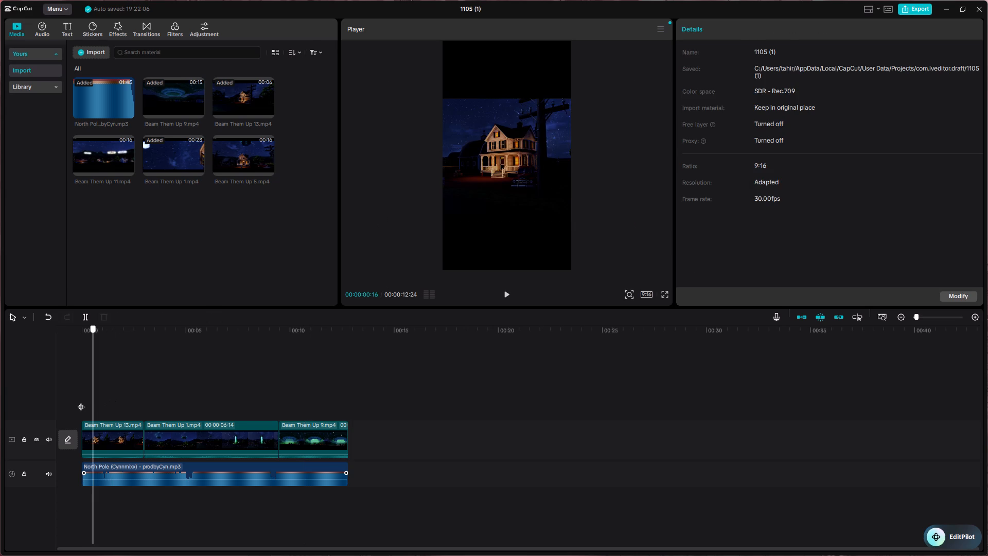
drag(81, 402, 76, 404)
key(space)
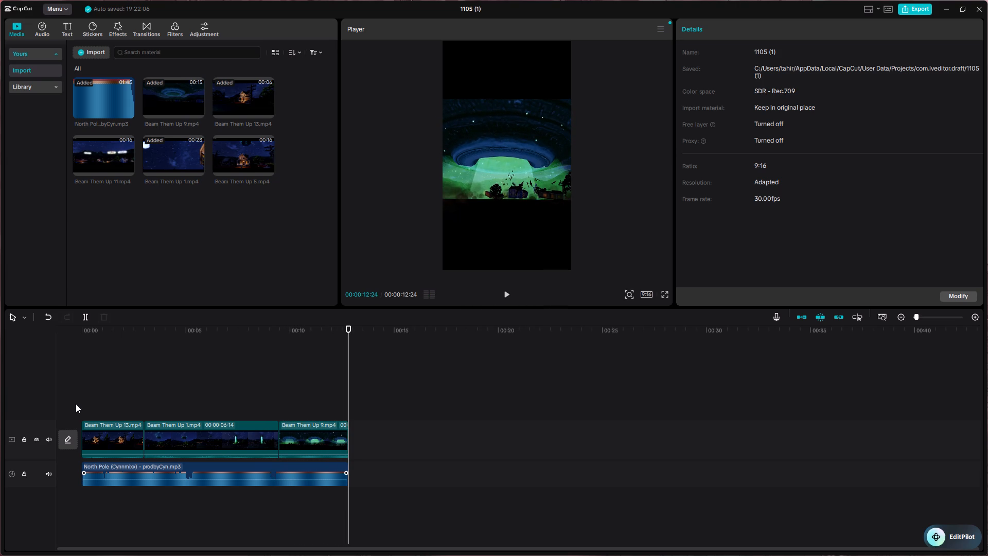
Extend the end of the North Pole audio clip slightly past the video, to 00:00:12:29.
click(325, 474)
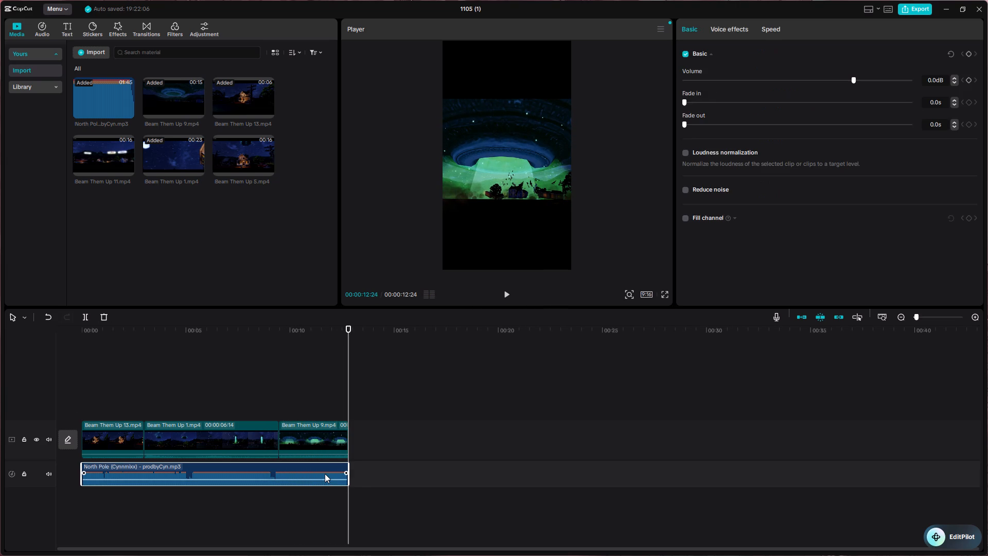
click(348, 472)
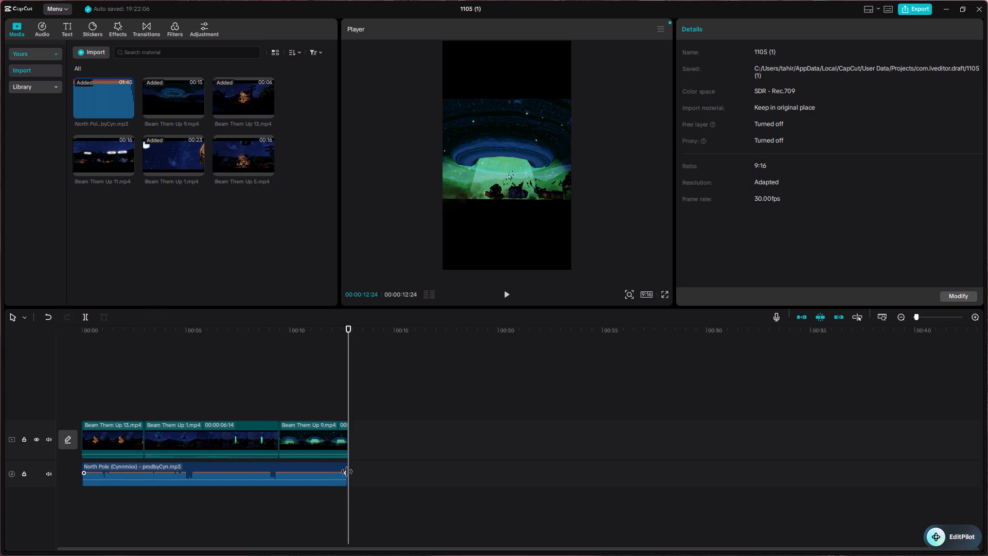
click(345, 468)
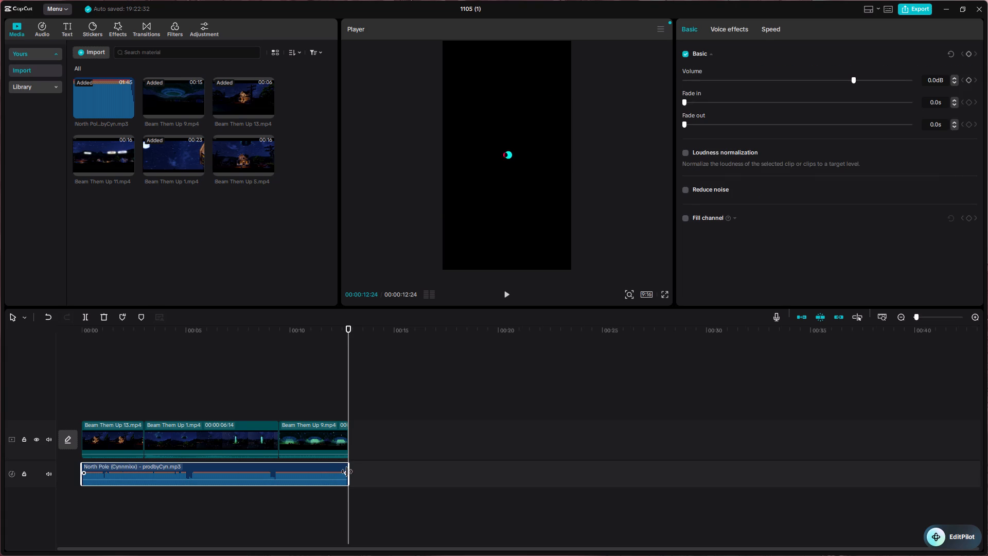
click(349, 472)
key(space)
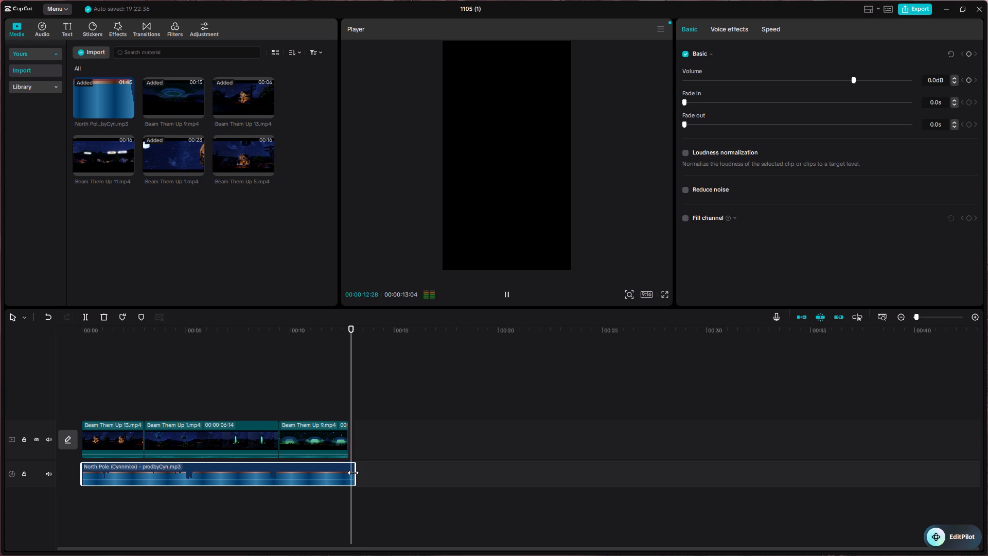
click(353, 473)
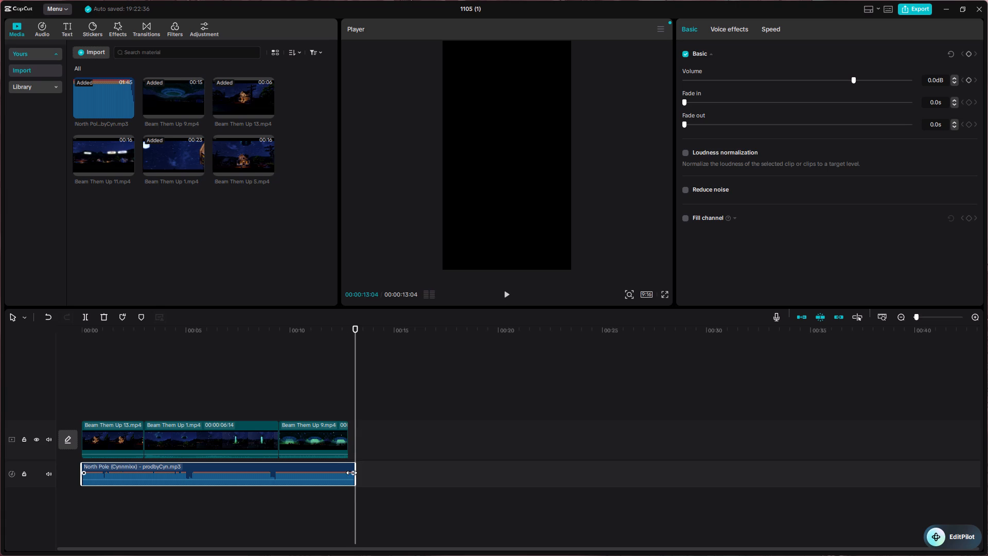
click(356, 472)
drag(357, 471, 347, 473)
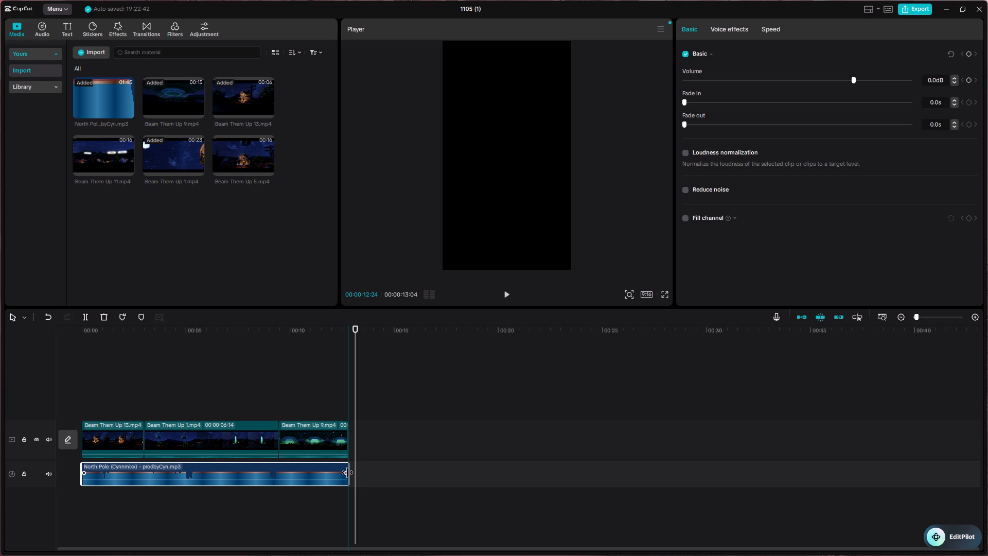
drag(347, 473, 350, 472)
Extend the end of the Beam Them Up 9 clip to match the end of the audio.
click(334, 445)
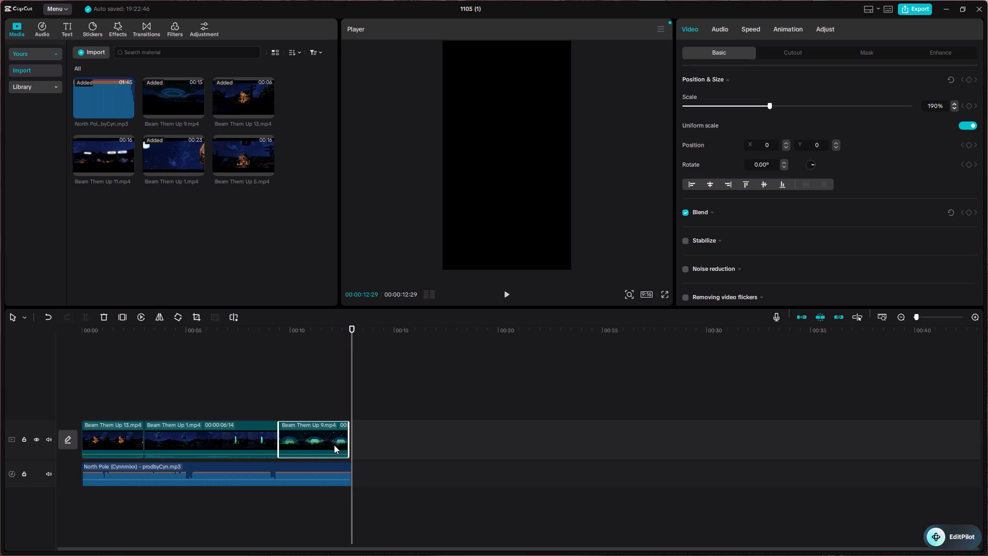
click(348, 440)
Play the sequence from 00:00:10:00 to the end to check the extended ending.
click(290, 406)
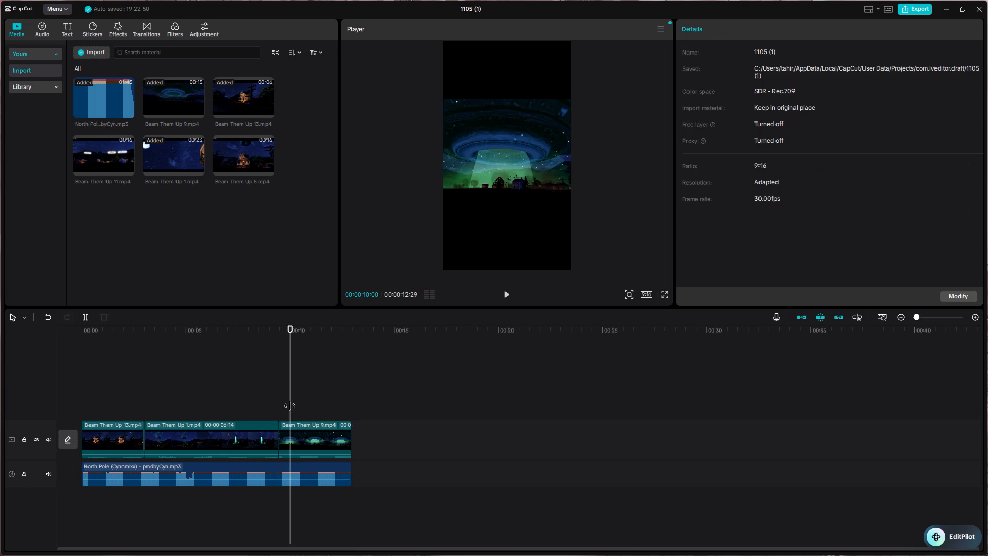
key(space)
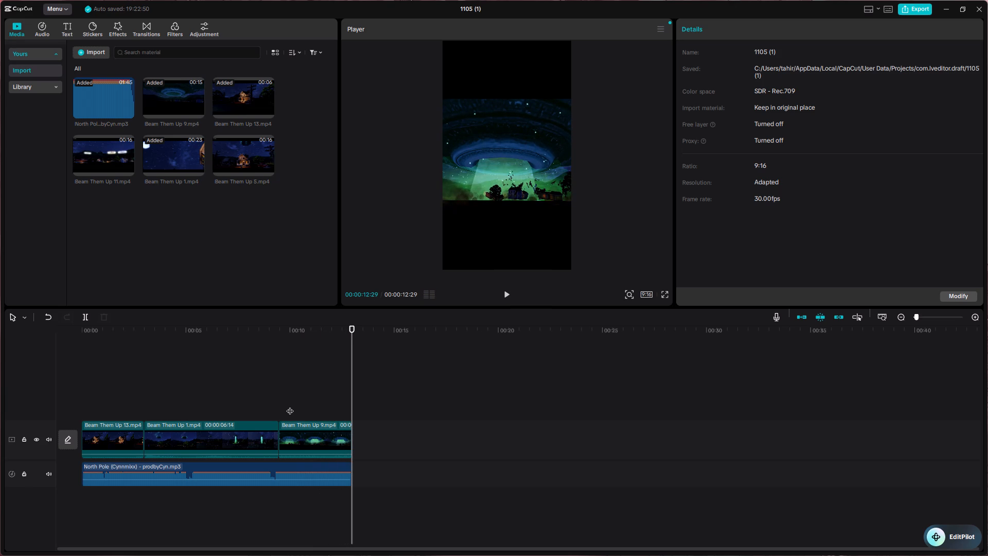
Add two default text layers at the start of the sequence.
click(110, 388)
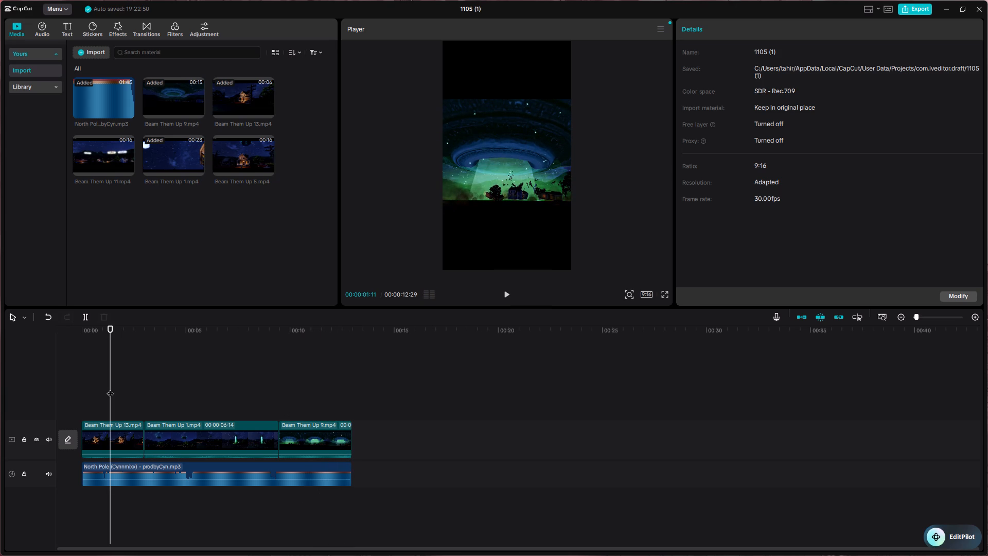
click(110, 388)
drag(110, 388, 73, 388)
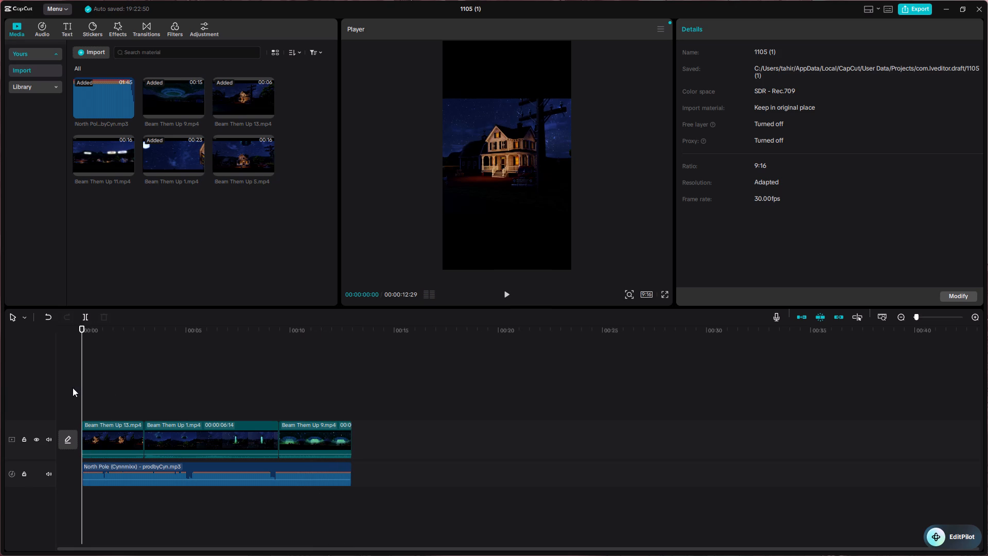
click(68, 30)
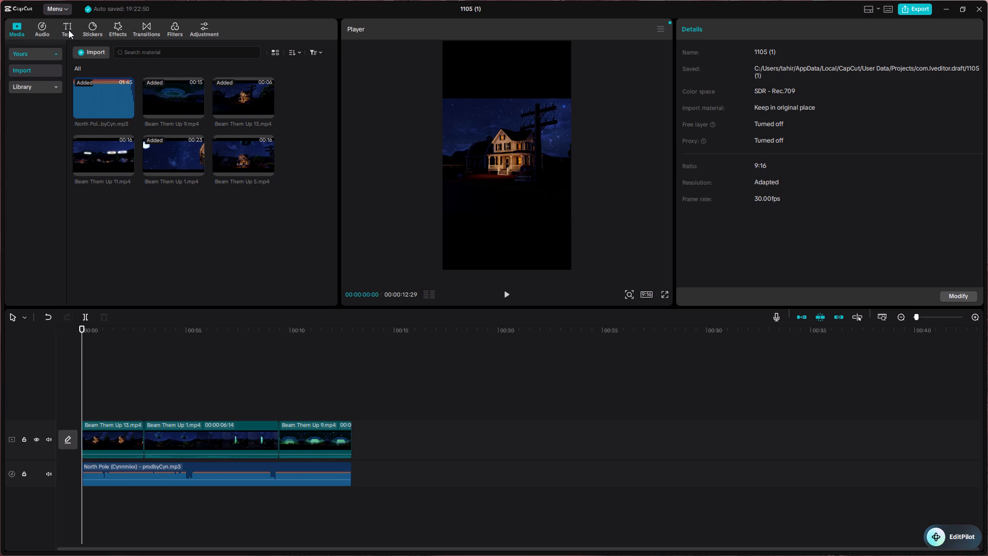
click(89, 73)
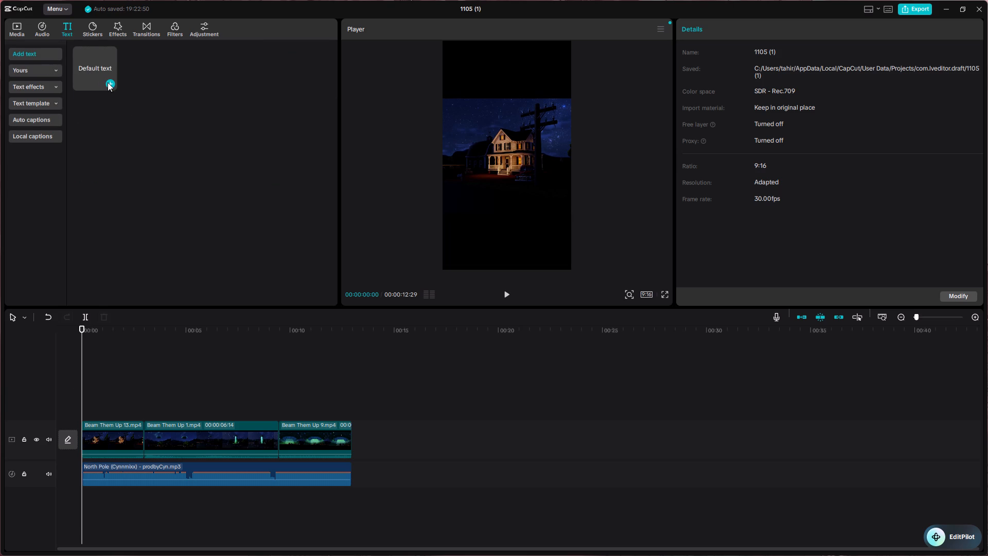
click(108, 82)
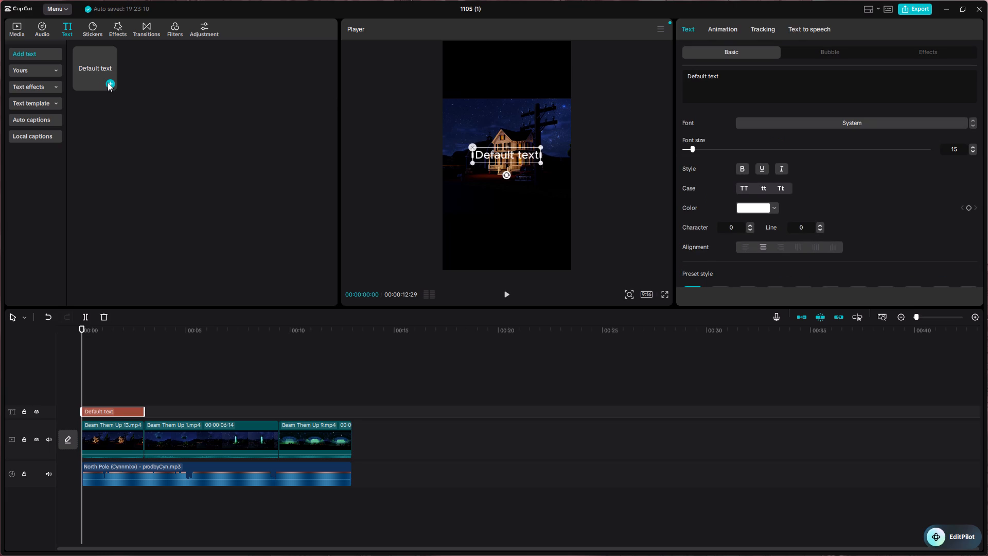
click(108, 82)
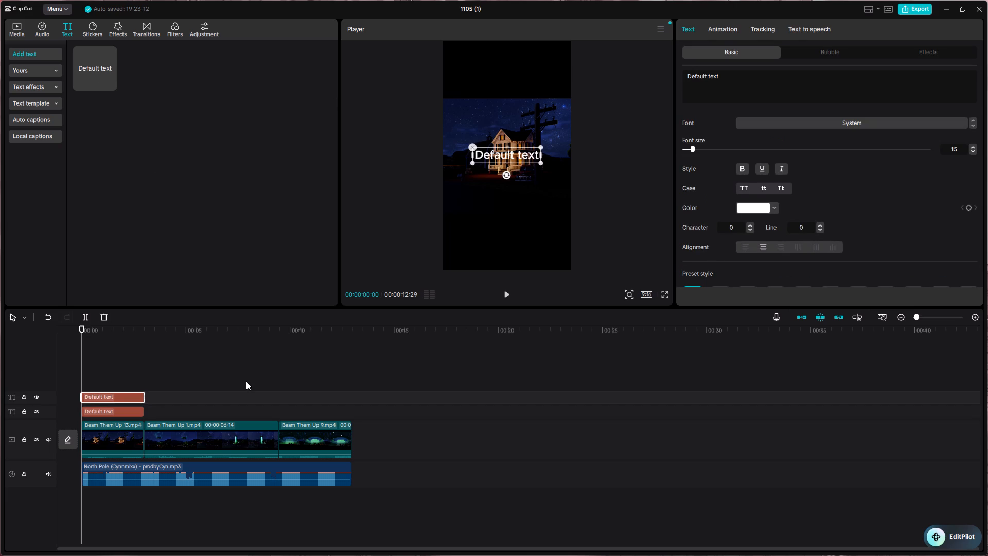
Centre the two texts horizontally in the frame, one just above the footage and the other below the house.
drag(510, 157, 507, 75)
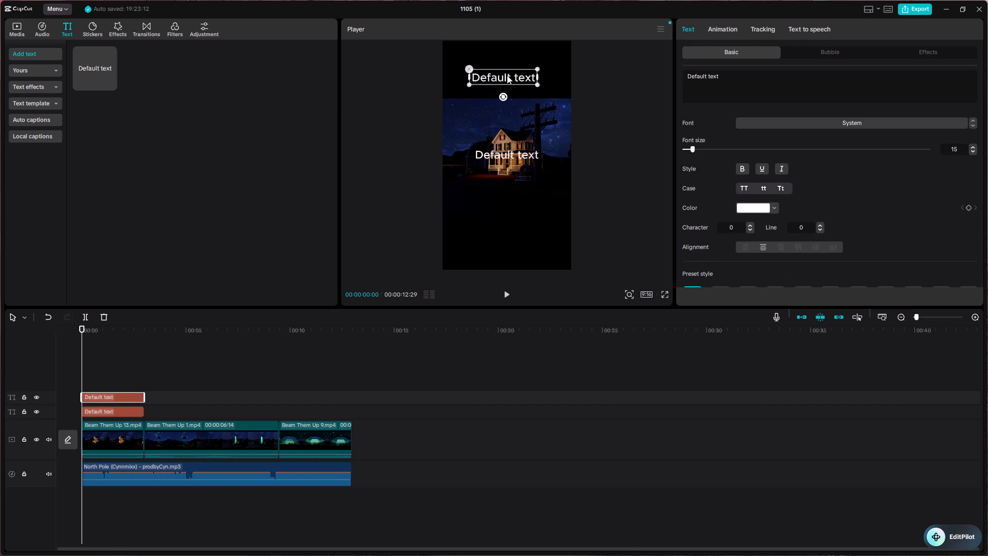
drag(507, 75, 503, 91)
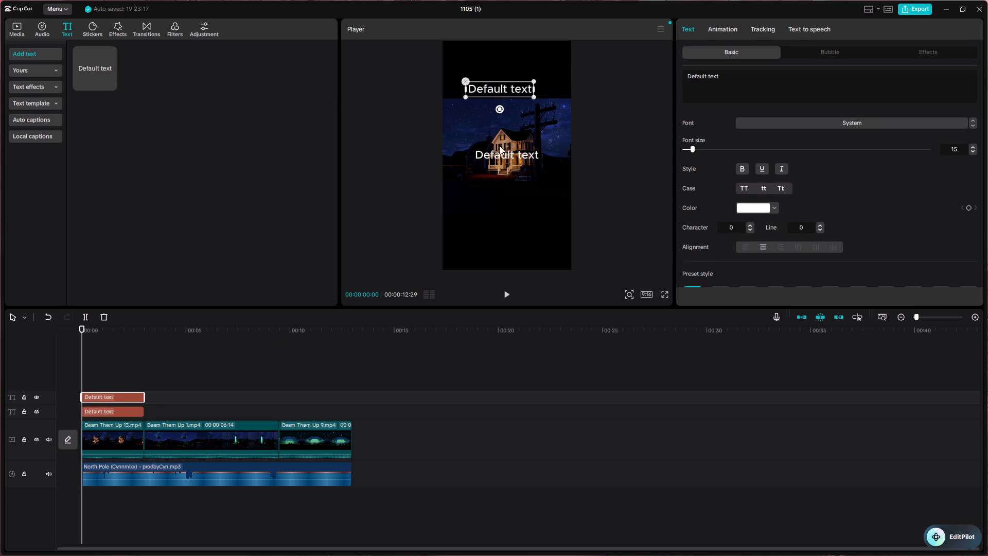
drag(502, 153, 499, 187)
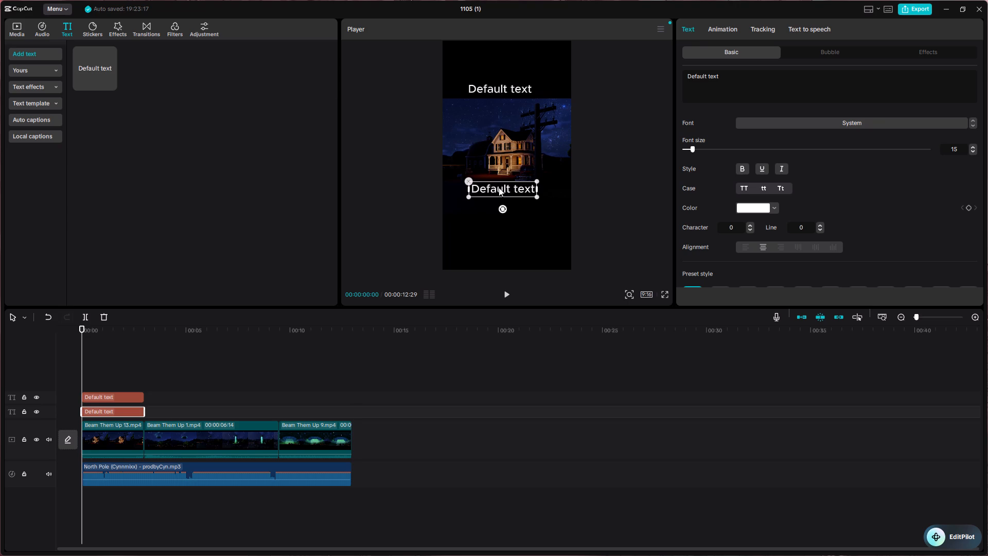
drag(499, 187, 504, 187)
drag(502, 85, 508, 87)
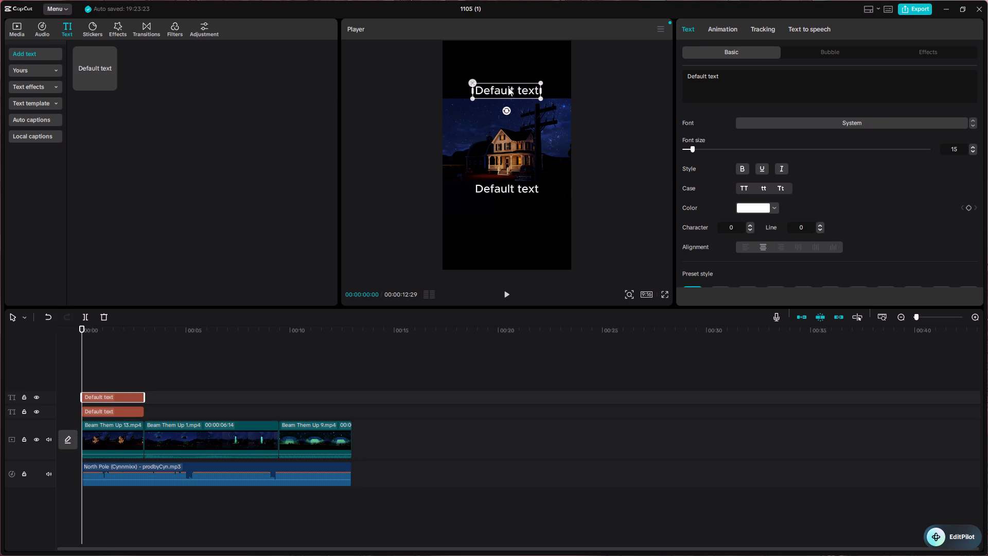
Extend both default text layers to the end of the sequence so they span the whole video.
click(145, 532)
click(141, 412)
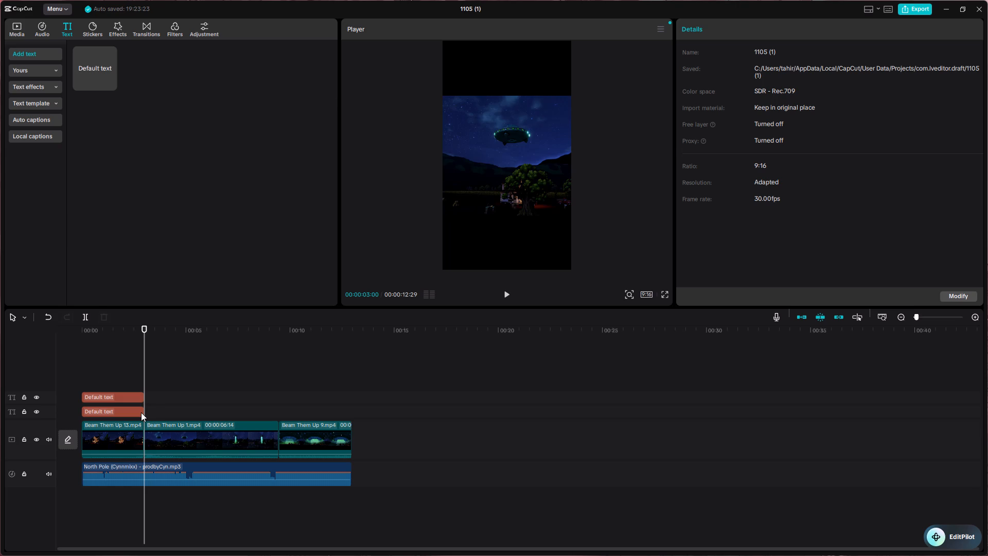
drag(145, 413, 366, 416)
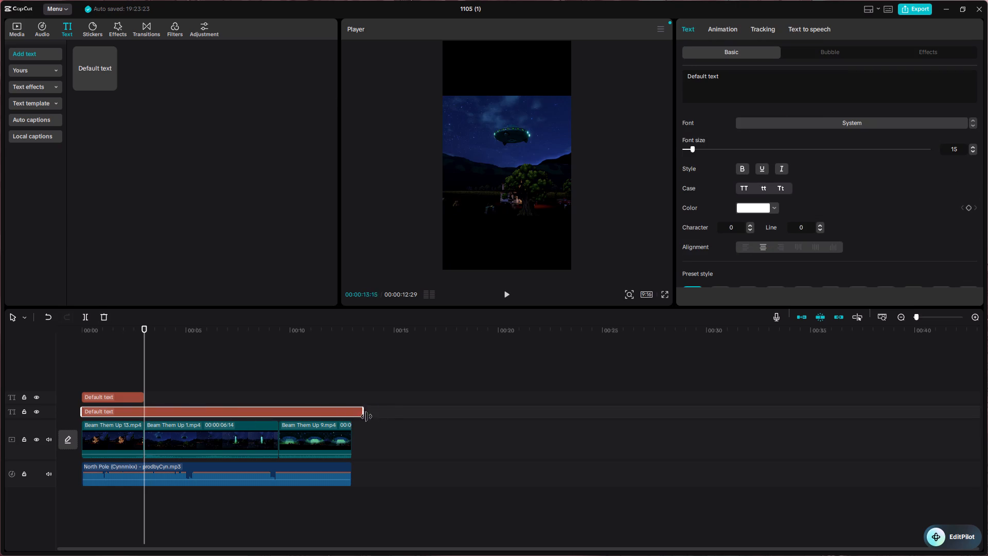
drag(366, 416, 350, 420)
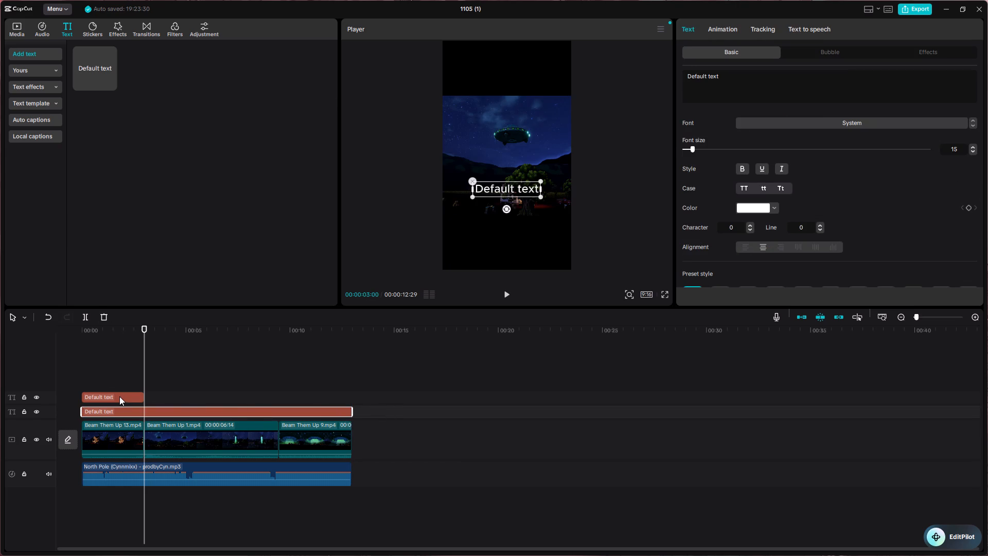
click(119, 397)
drag(144, 398, 346, 412)
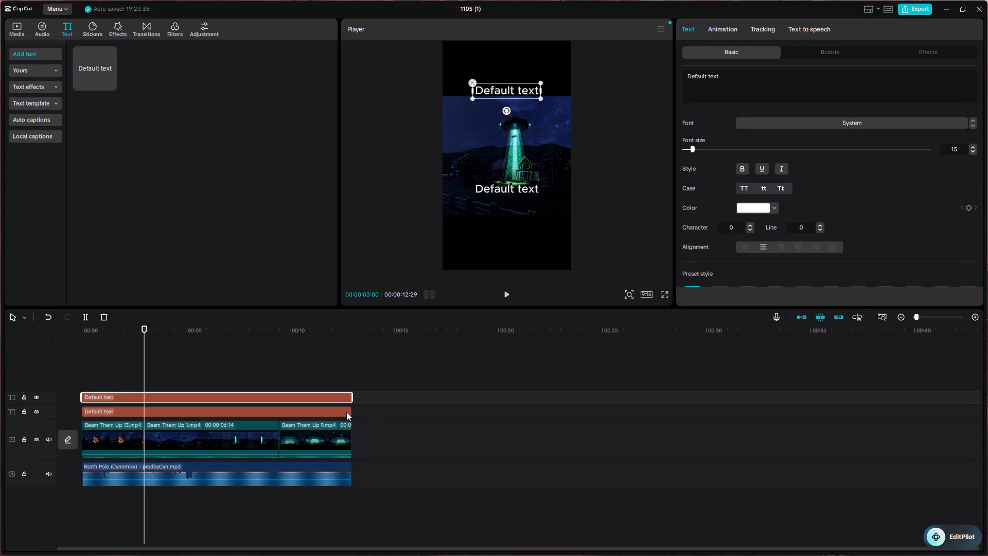
click(271, 517)
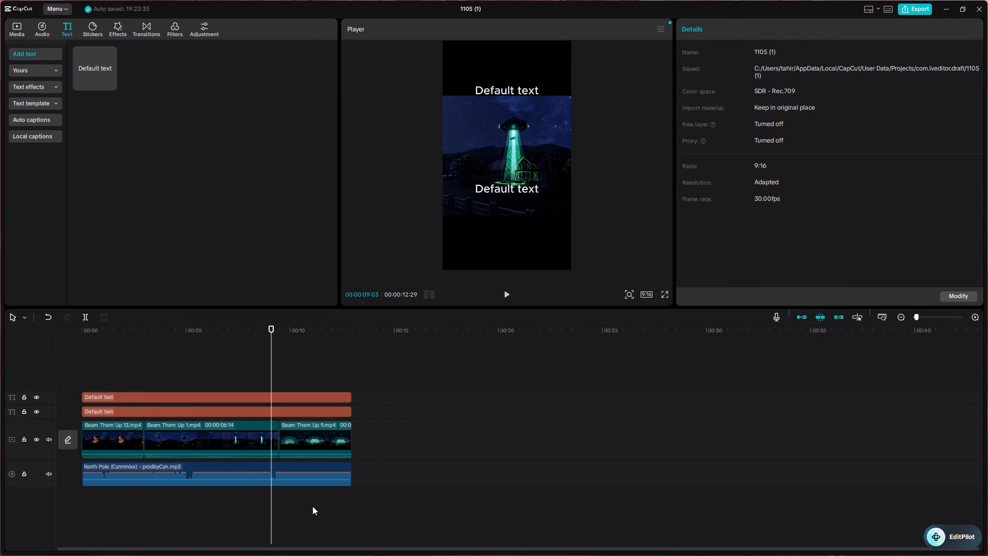
double_click(592, 11)
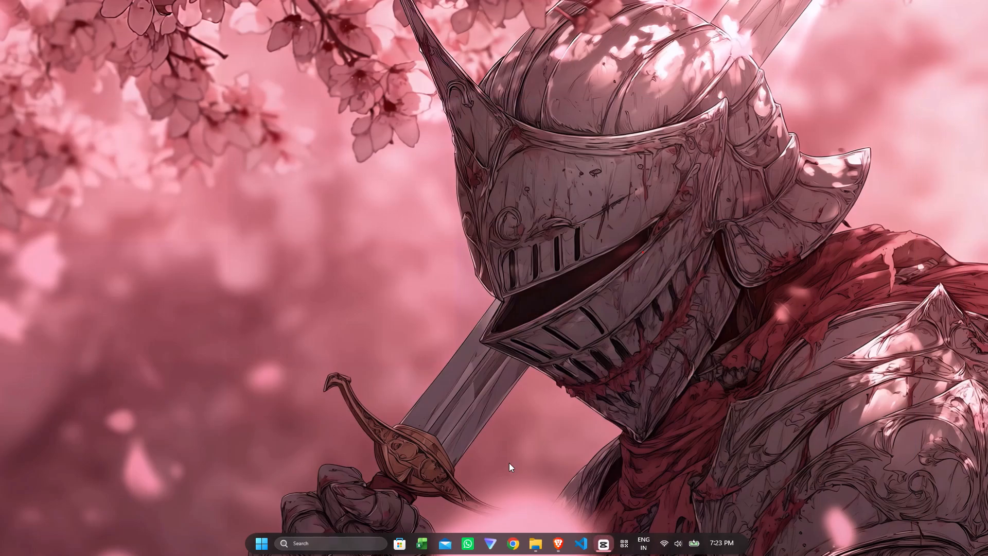
click(561, 550)
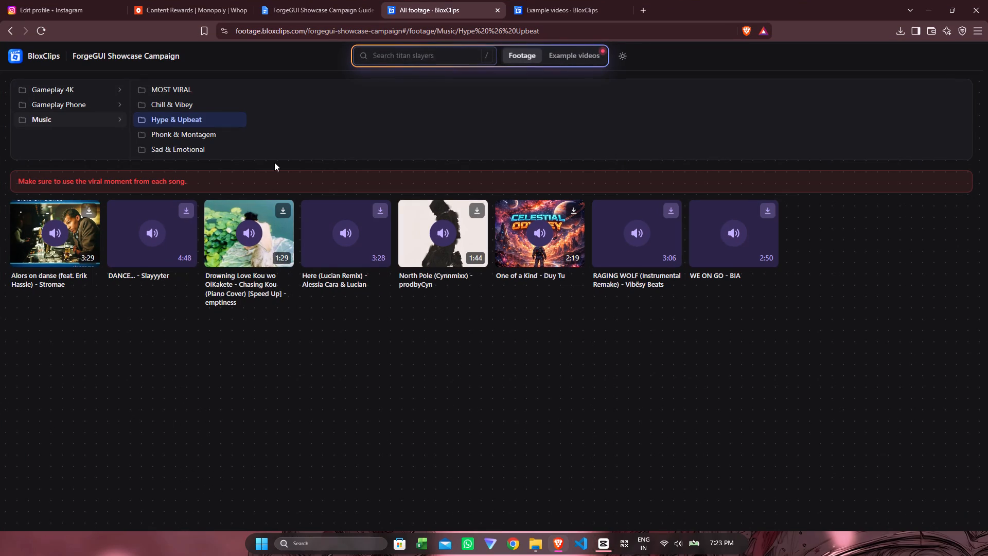
click(298, 1)
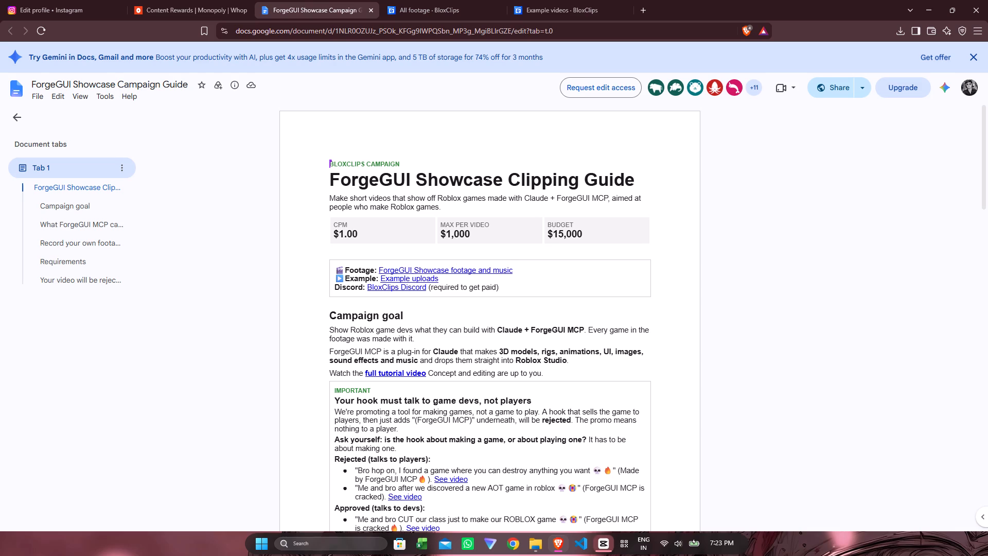
scroll(428, 284, down, 4)
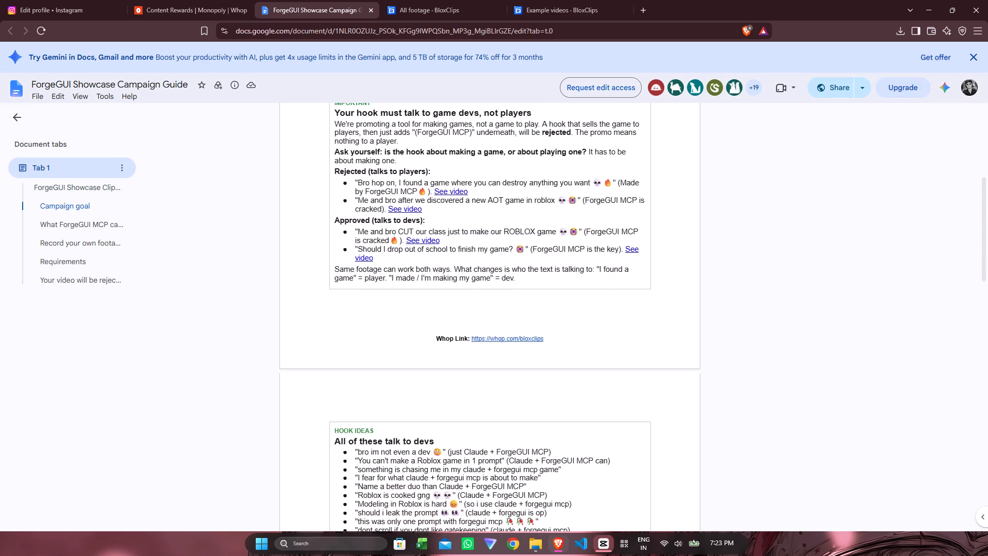
scroll(428, 284, down, 1)
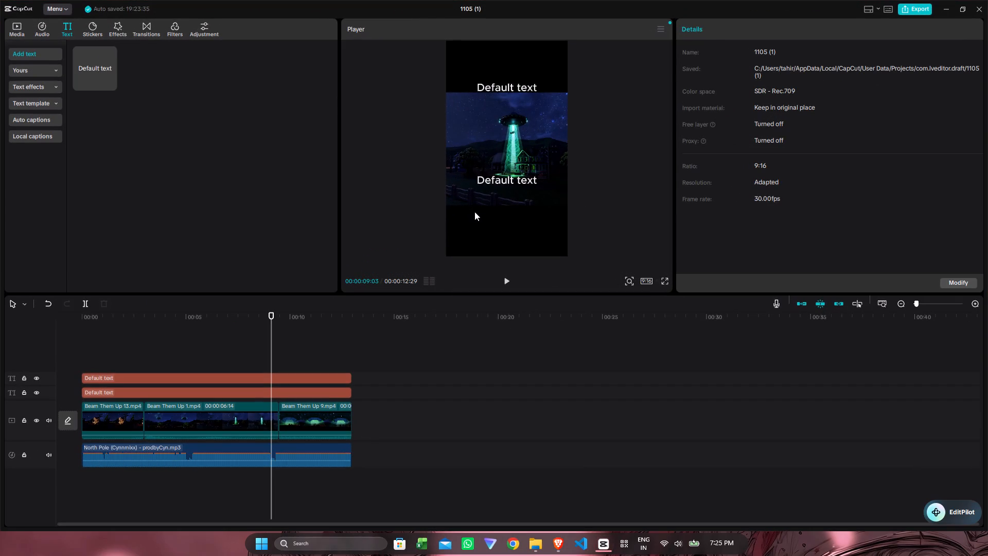
click(509, 86)
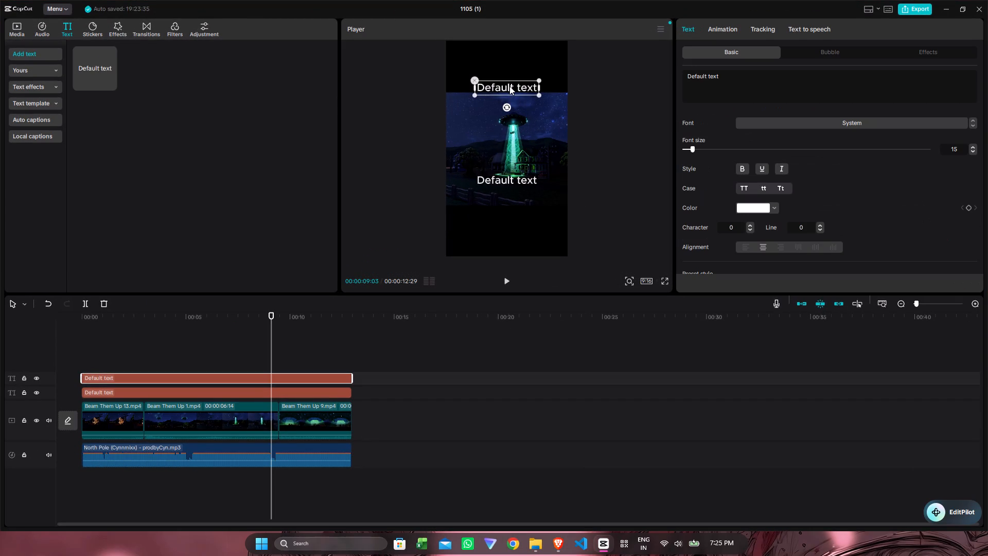
click(729, 73)
double_click(729, 73)
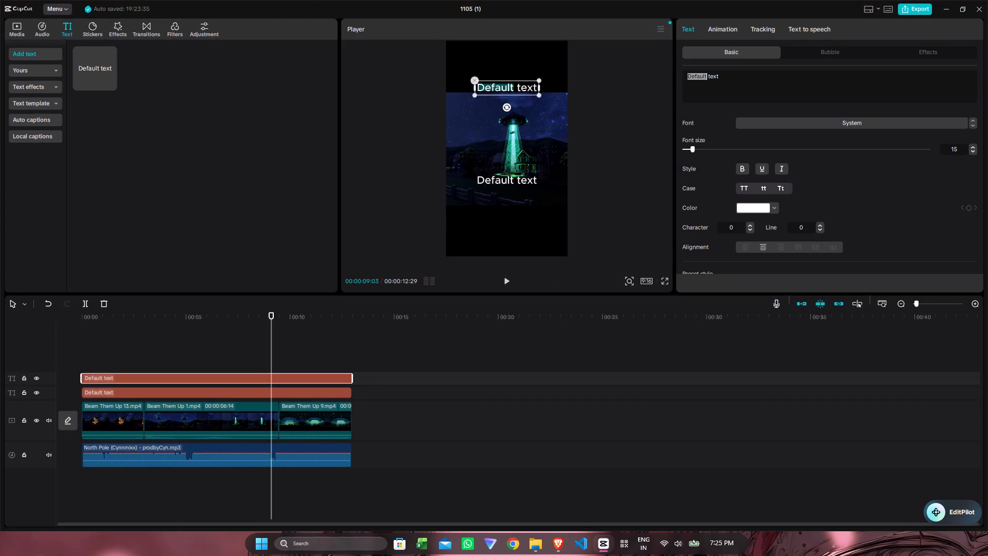
triple_click(729, 73)
key(BackSpace)
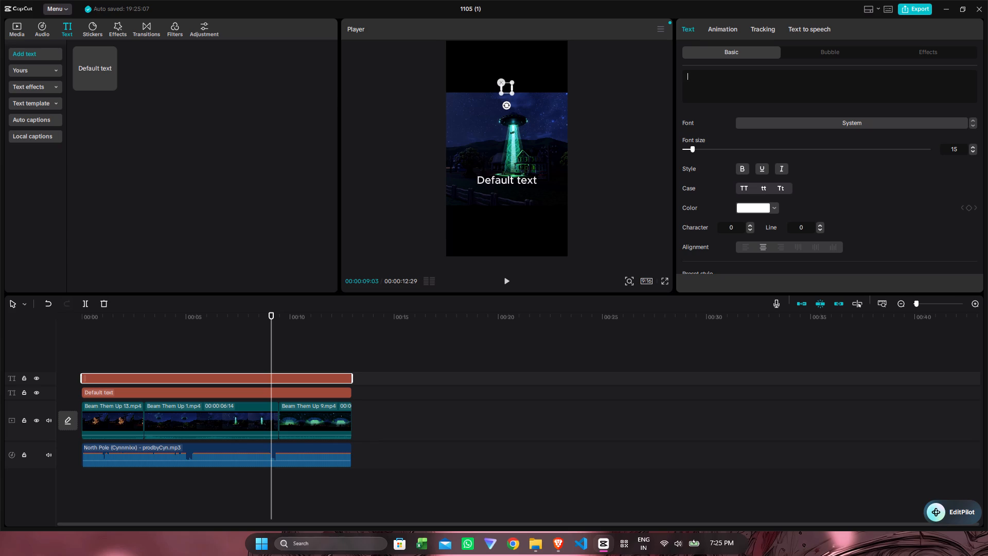
click(696, 87)
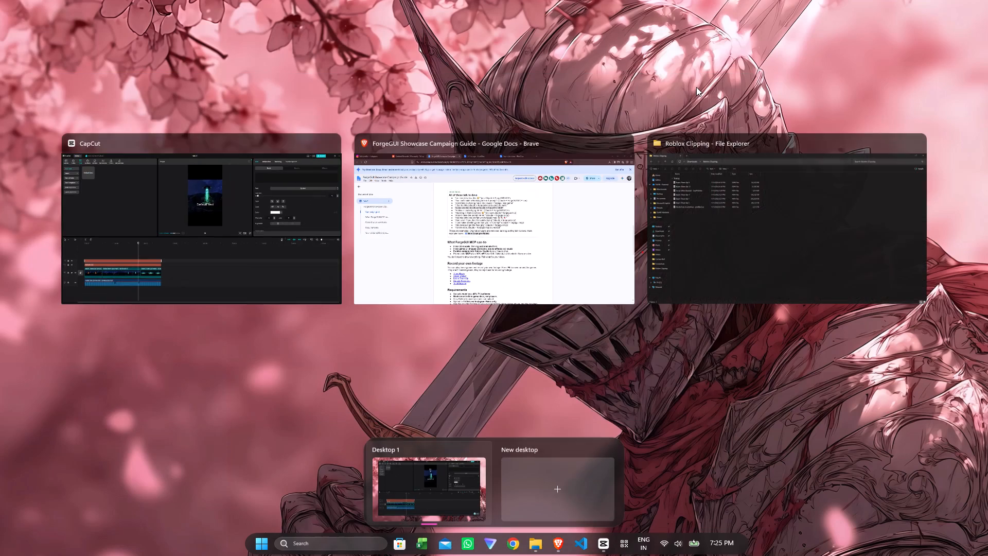
Switch to the campaign guide in Brave and copy the whole "Name a better duo than Claude + ForgeGUI MCP" hook line again.
click(557, 200)
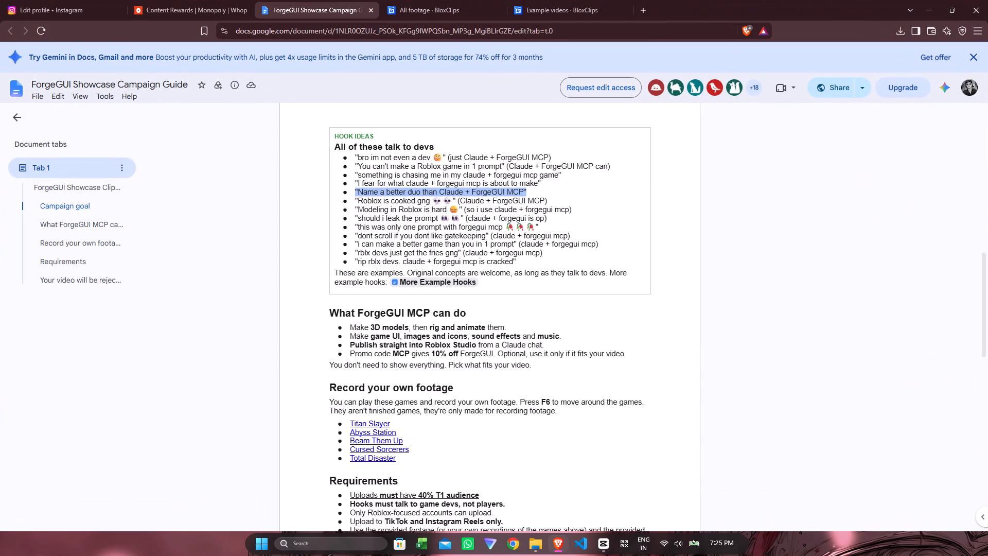
click(466, 187)
triple_click(466, 187)
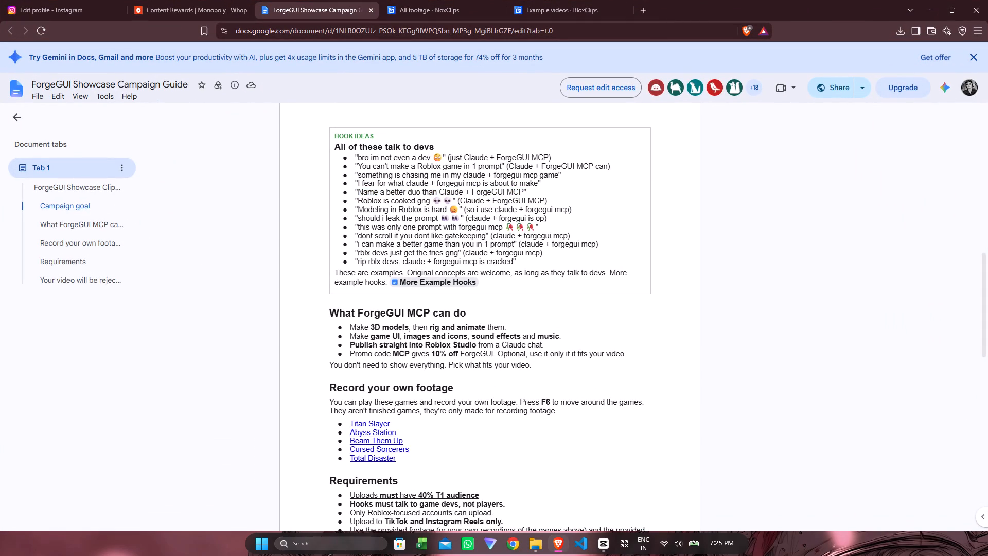
triple_click(462, 192)
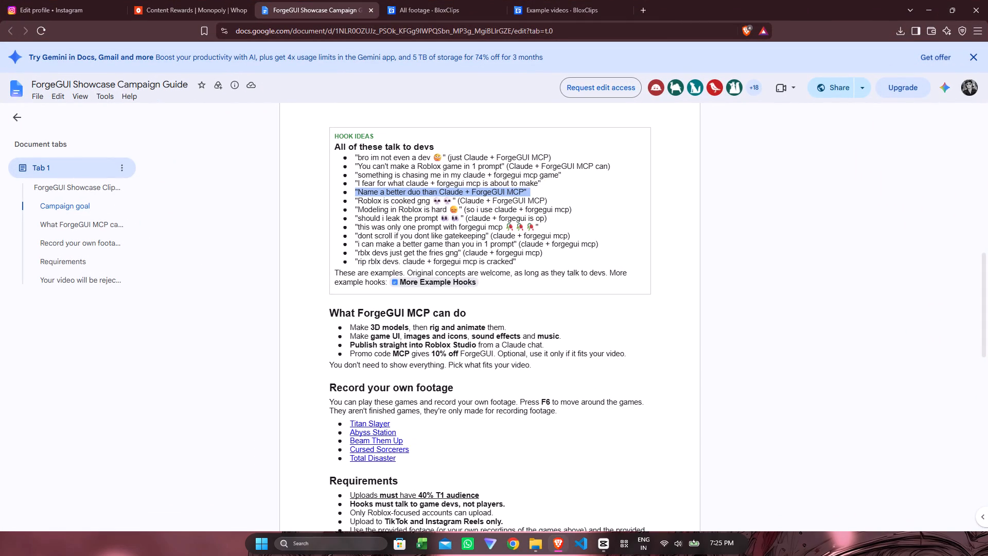
key(ctrl+c)
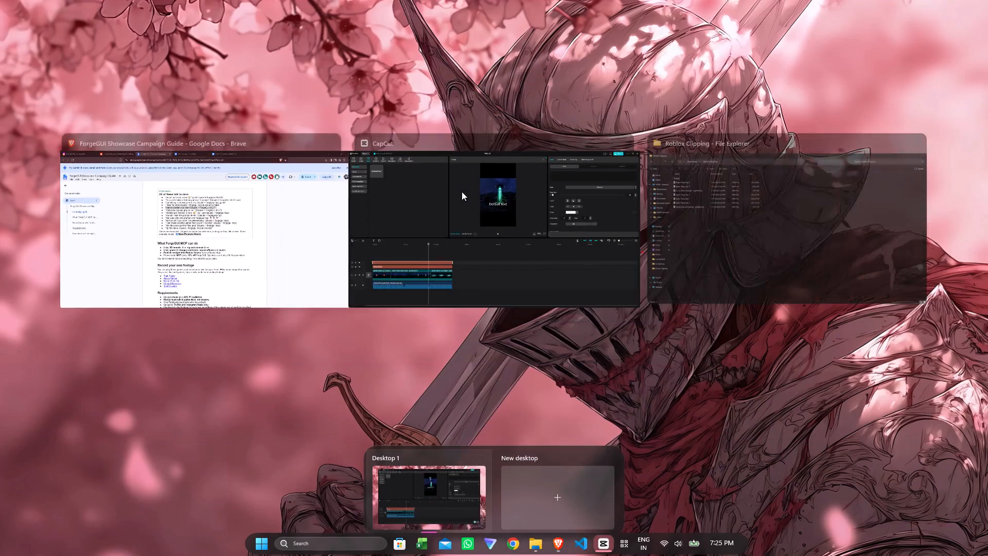
In CapCut, paste the copied hook into the emptied text layer and break it onto a second line before "Claude".
click(722, 81)
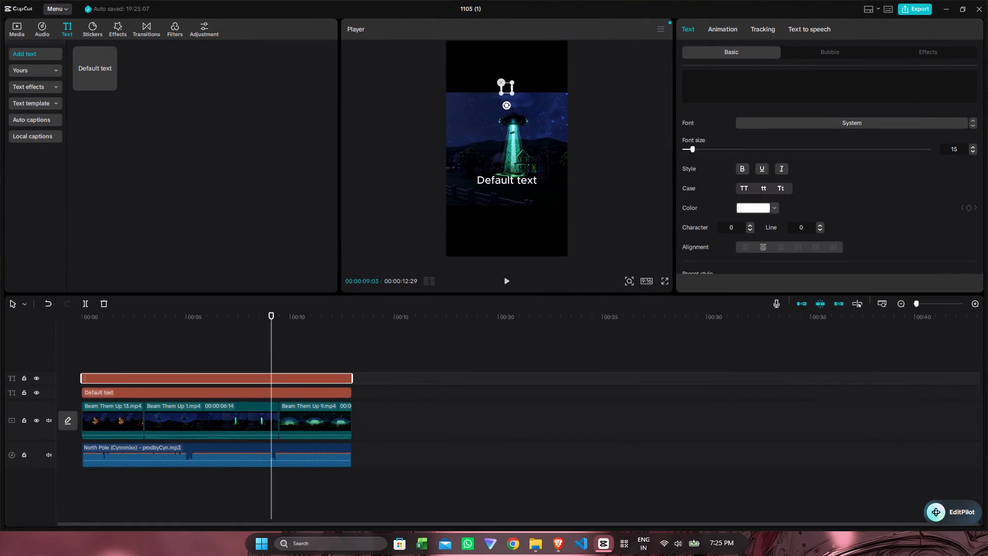
key(ctrl+v)
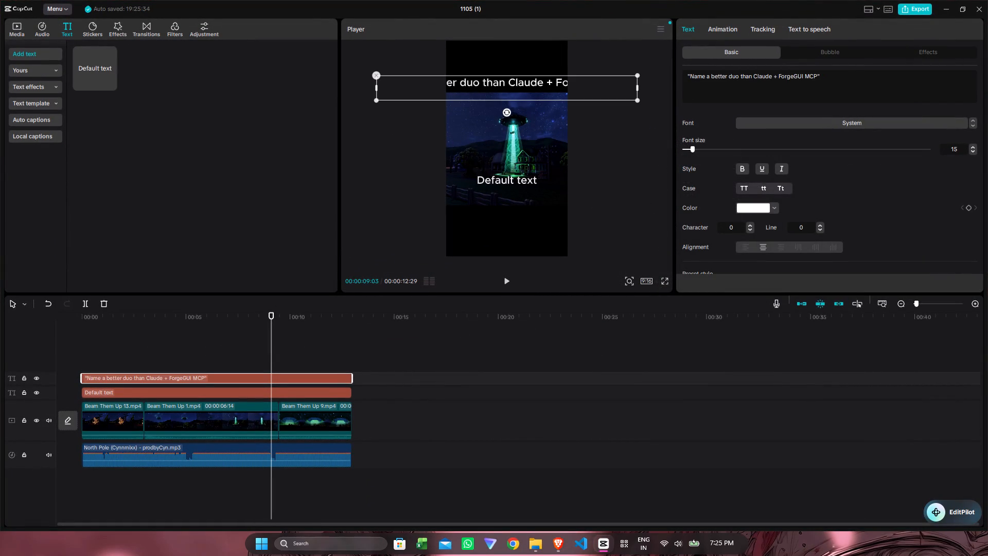
click(772, 74)
click(752, 76)
key(Return)
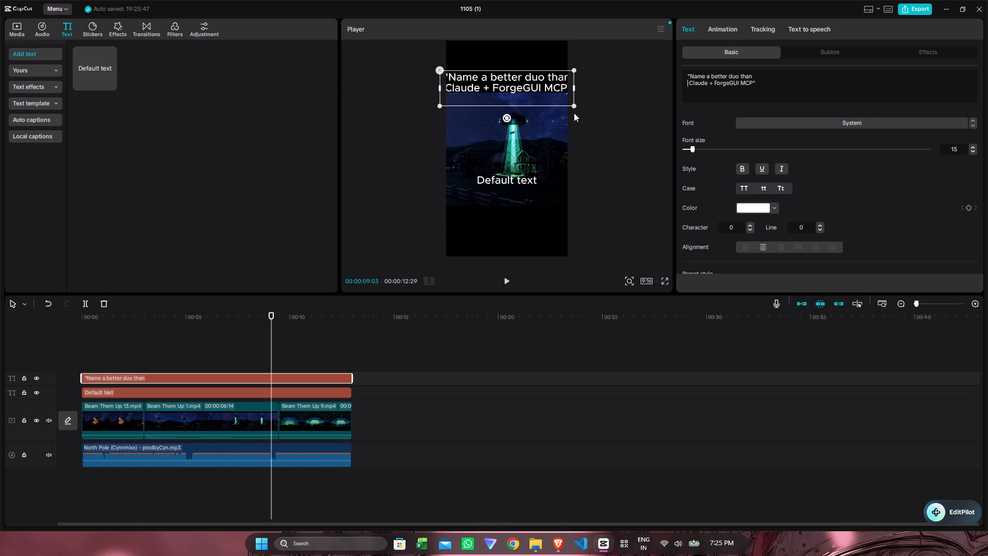
Scale down the "Name a better duo than Claude + ForgeGUI MCP" text so both lines fit within the vertical frame's width.
drag(572, 105, 546, 95)
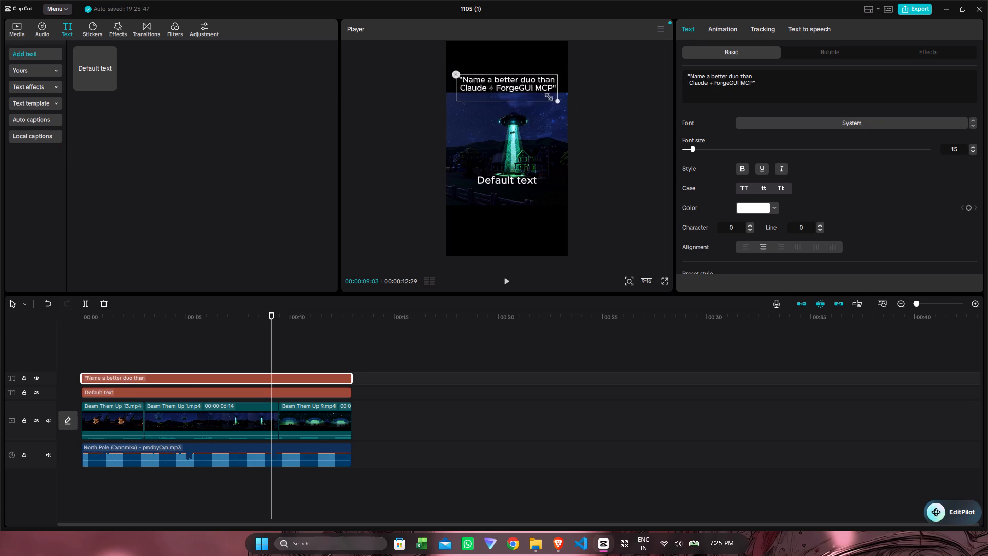
drag(546, 95, 538, 98)
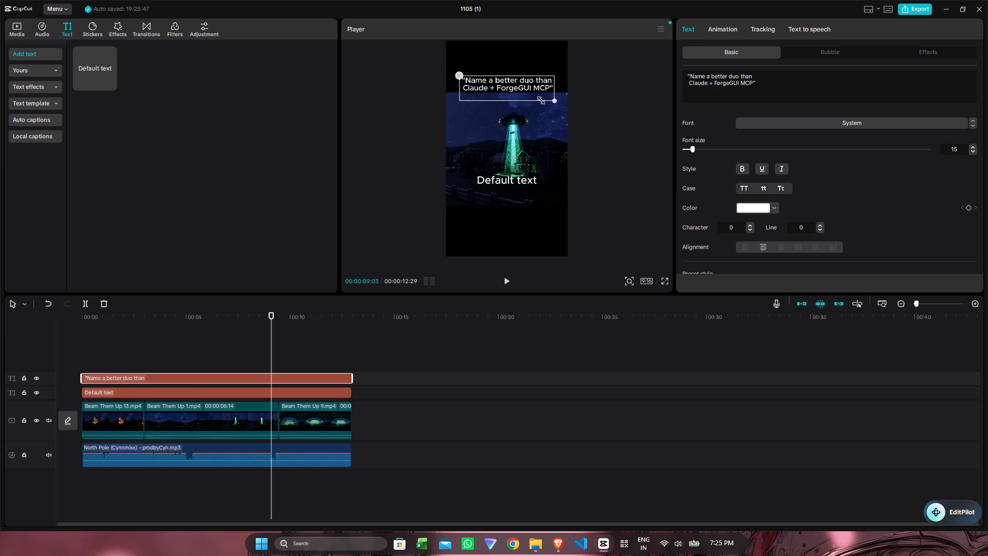
drag(538, 98, 542, 100)
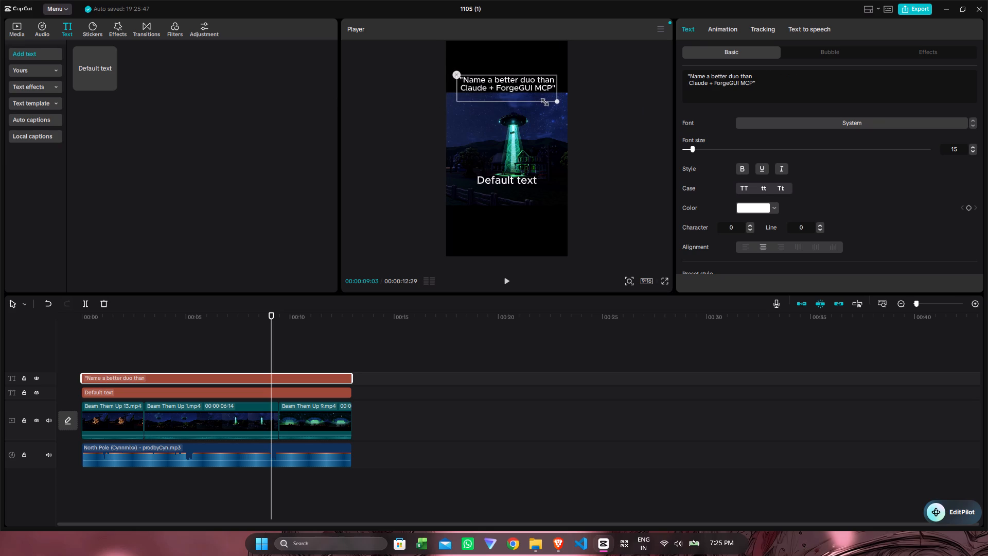
drag(542, 100, 542, 101)
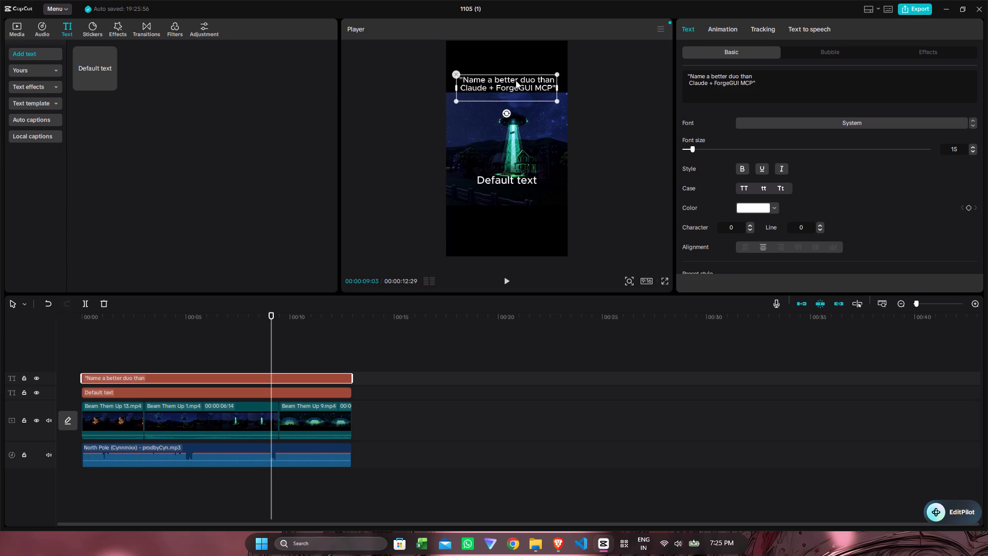
Move the two-line hook text to the black area just below the footage, centred horizontally in the frame.
drag(516, 80, 519, 208)
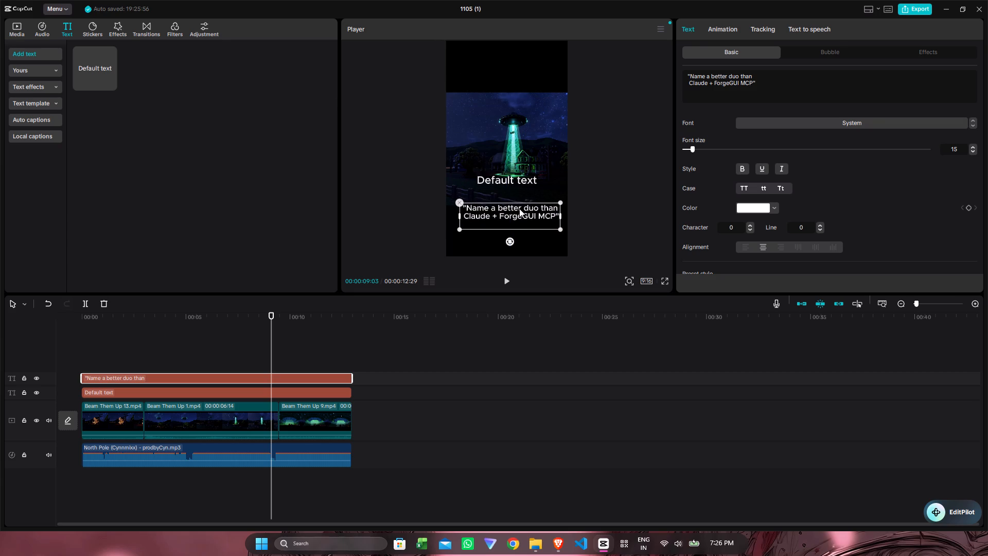
drag(519, 208, 515, 211)
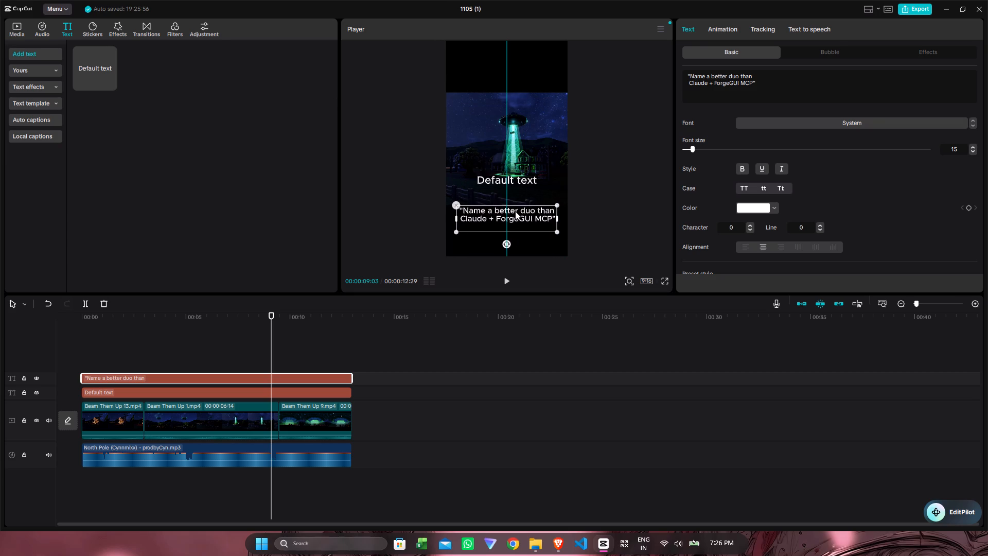
drag(515, 211, 516, 214)
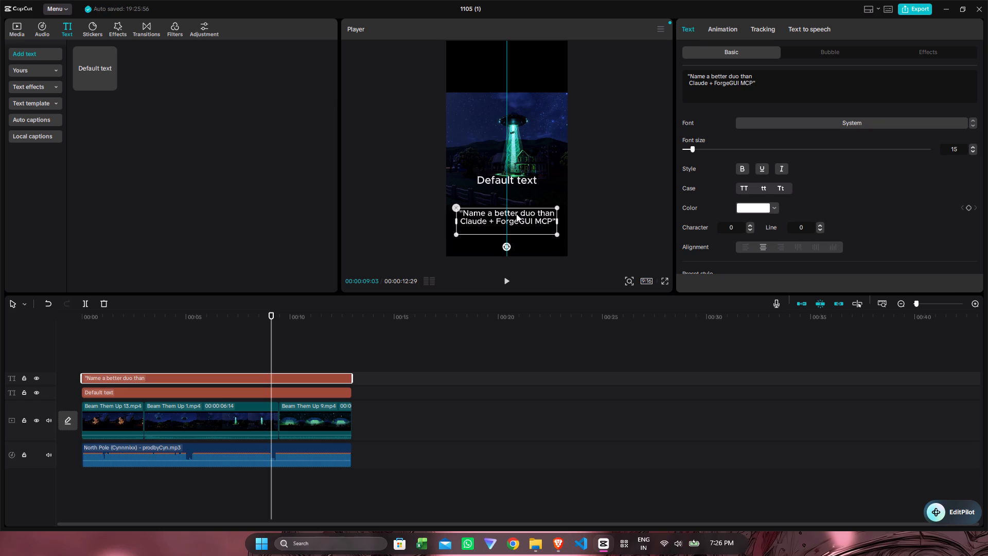
drag(516, 214, 515, 209)
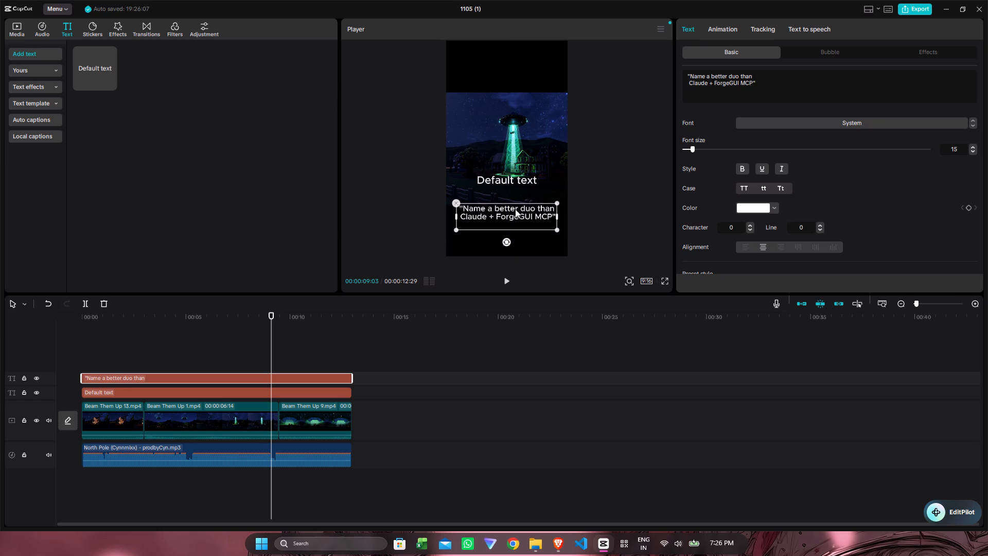
Move the "Default text" layer up to the top edge of the footage, centred horizontally in the frame.
click(507, 176)
drag(507, 176, 510, 83)
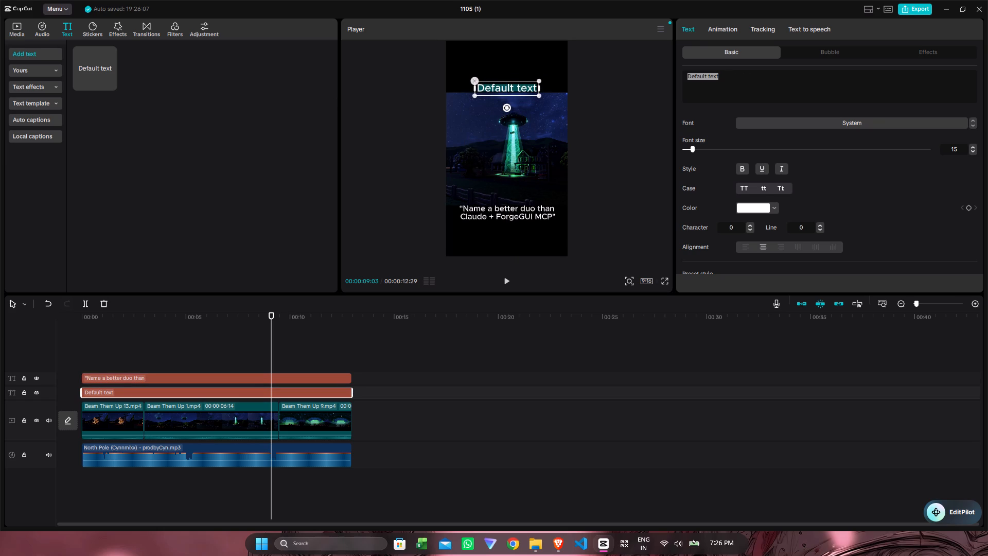
click(484, 133)
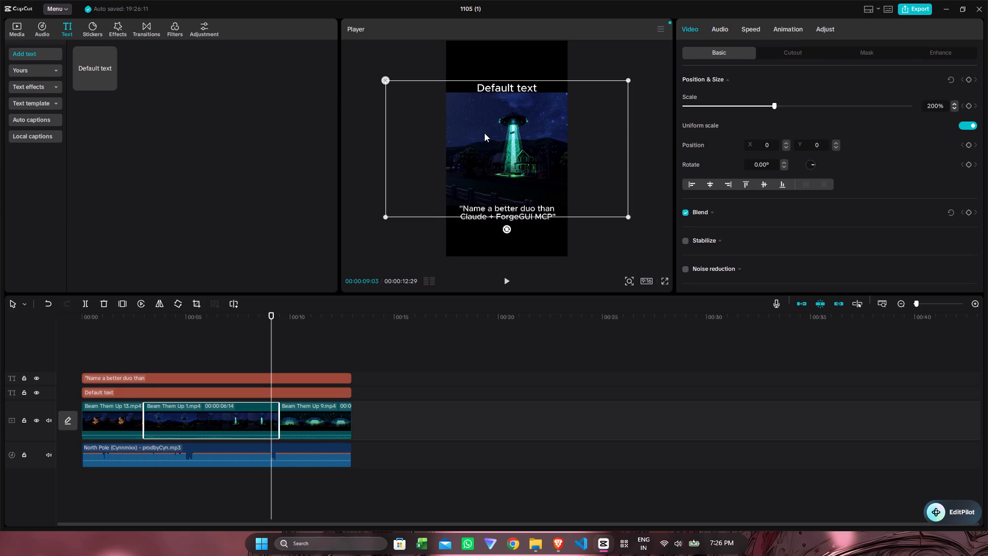
Switch to Brave and review the ForgeGUI Showcase Campaign Guide's requirements, rejection rules, approved hook examples and hook ideas.
click(463, 193)
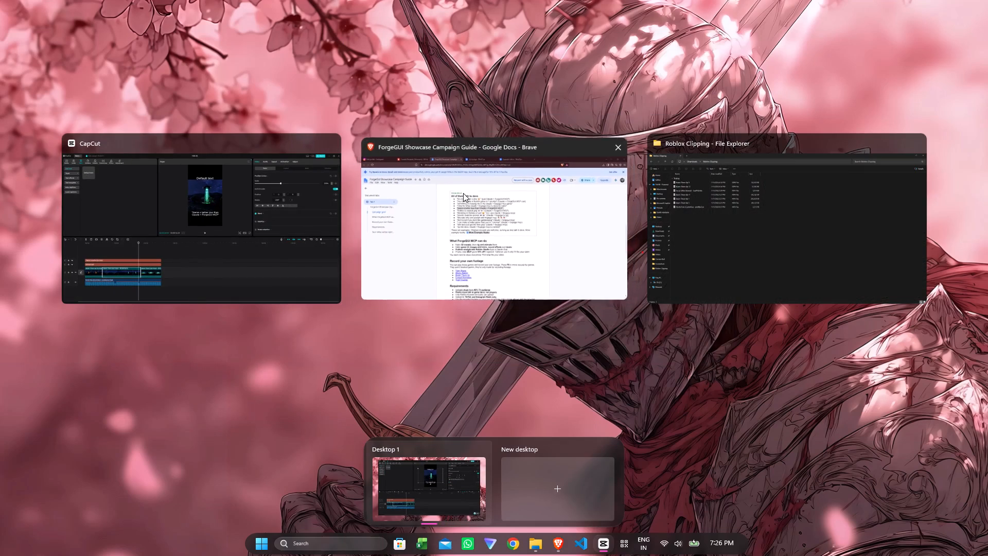
scroll(473, 267, down, 1)
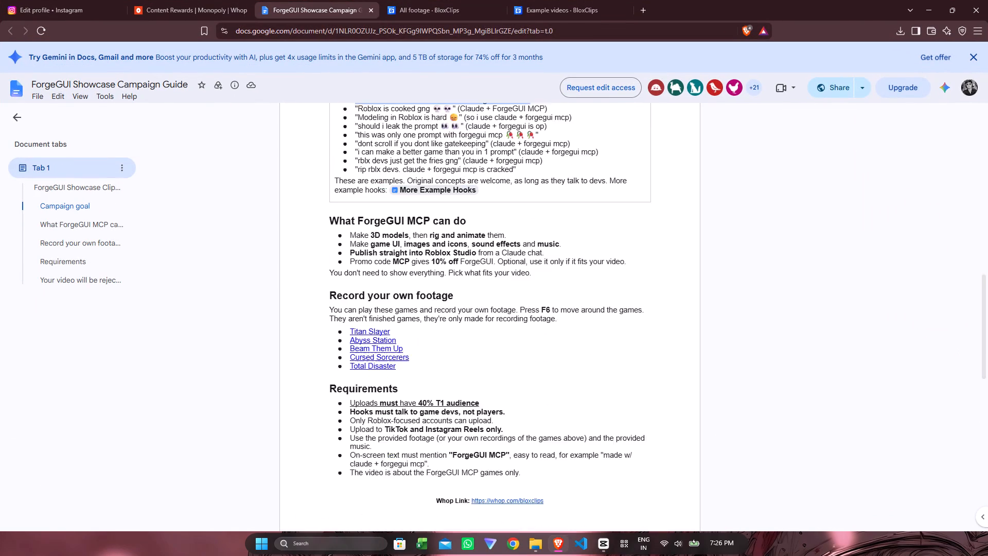
scroll(473, 267, down, 3)
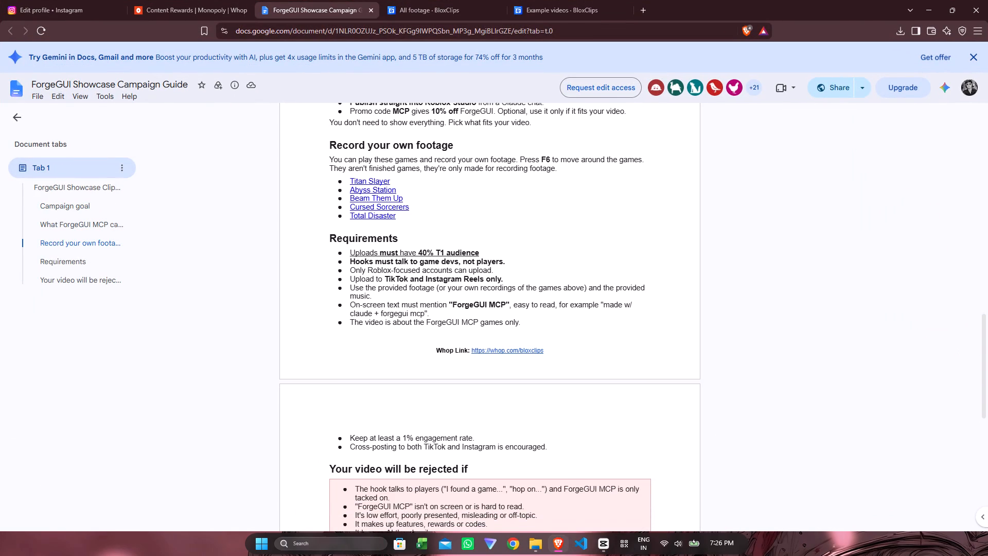
scroll(473, 267, down, 1)
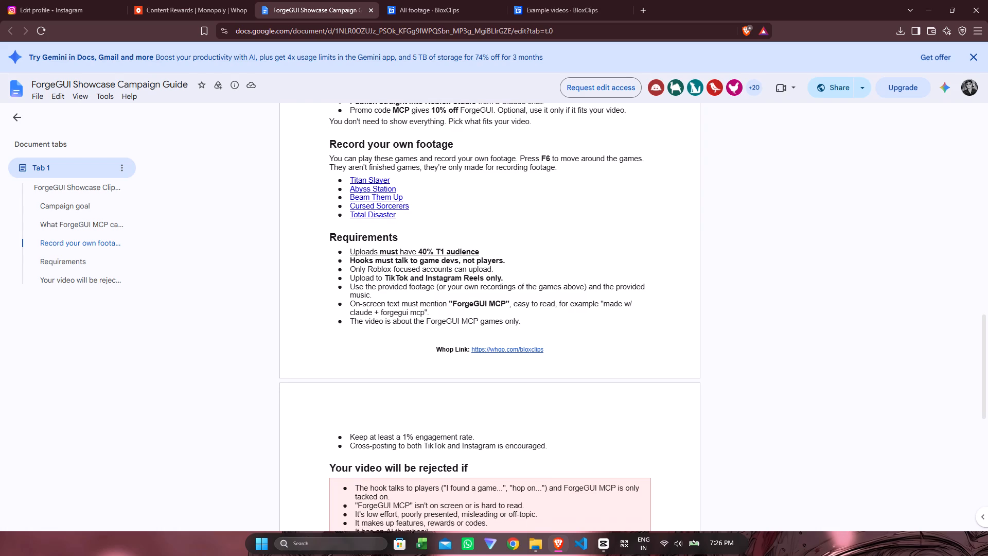
scroll(419, 312, down, 2)
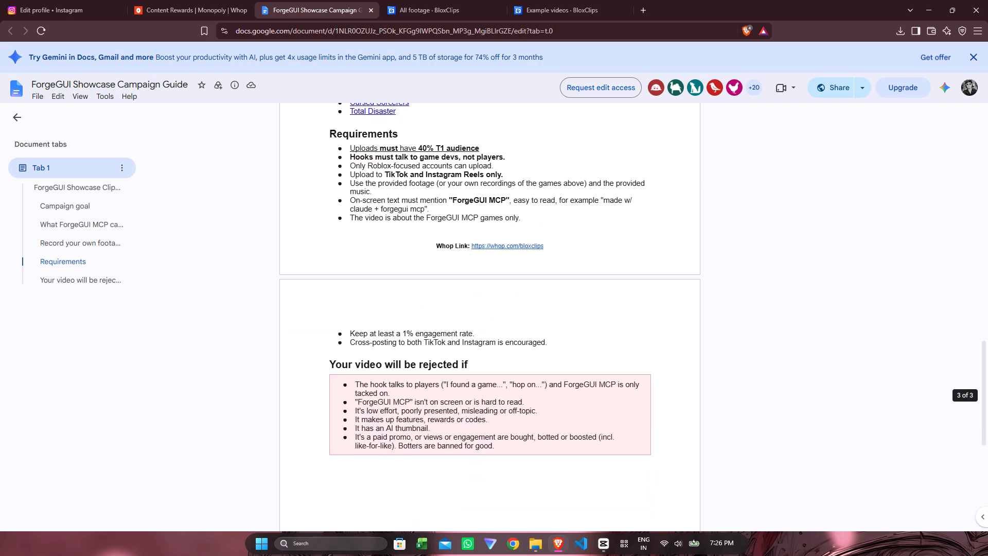
scroll(419, 312, down, 2)
scroll(419, 312, up, 3)
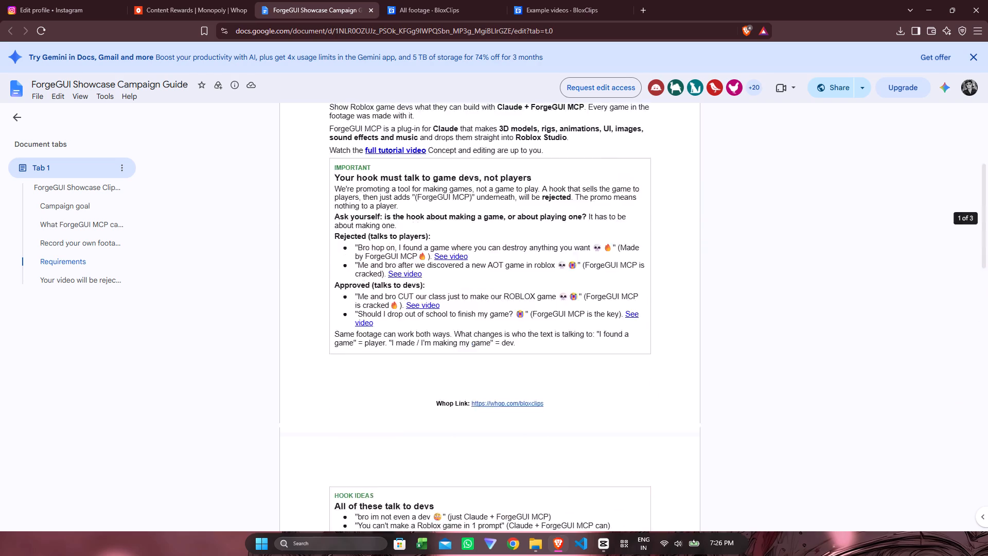
scroll(419, 312, down, 1)
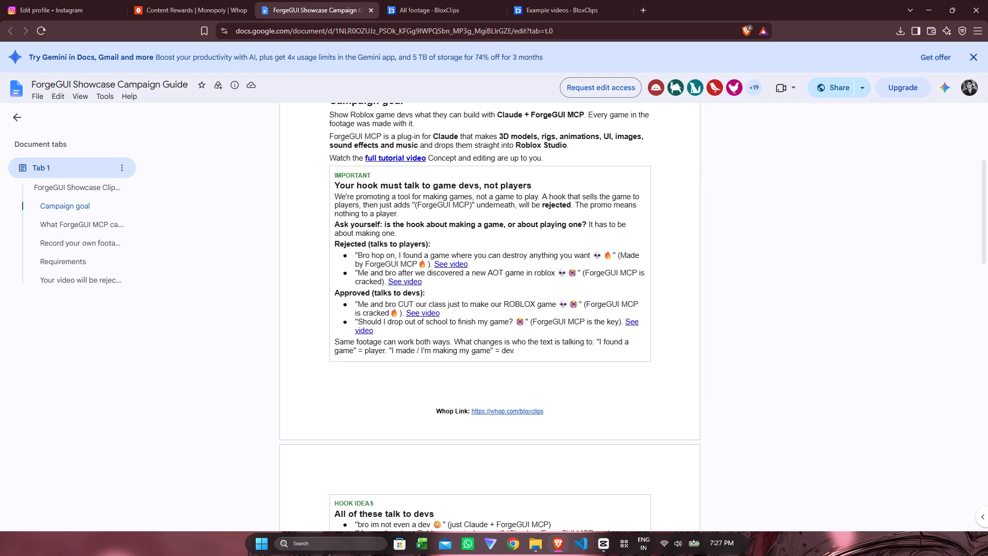
scroll(439, 330, up, 2)
scroll(439, 330, down, 2)
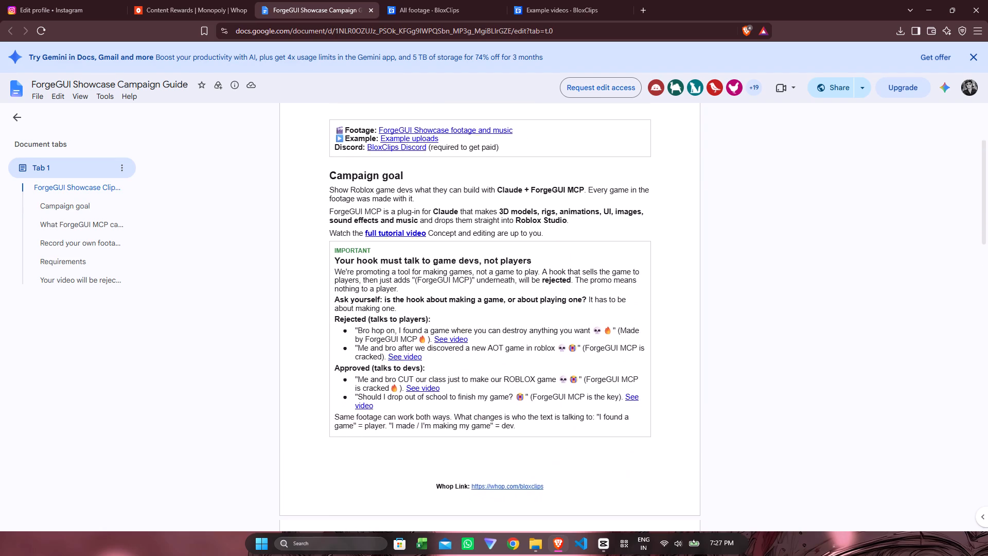
scroll(439, 330, down, 2)
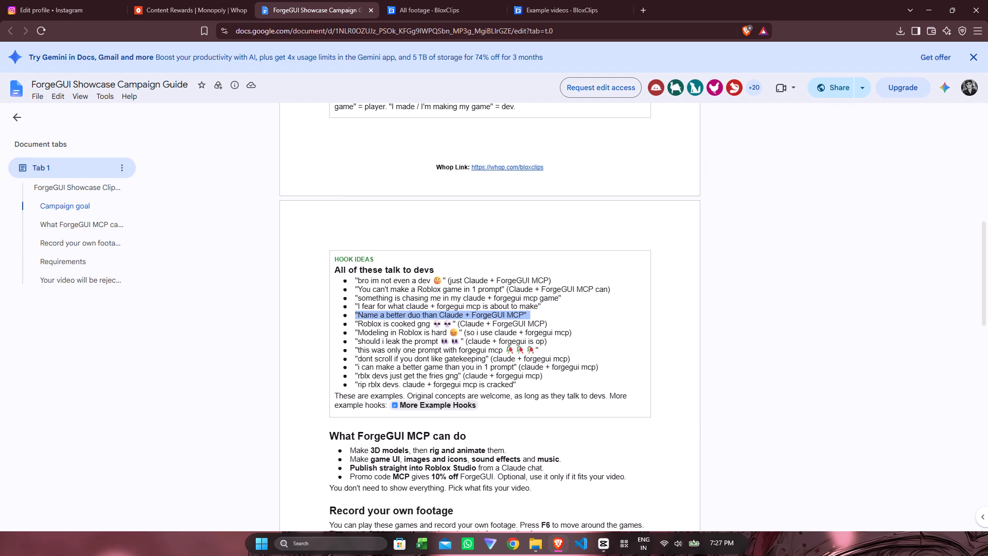
Open the linked More Example Hooks document and read through its numbered list of ForgeGUI text hooks.
click(414, 408)
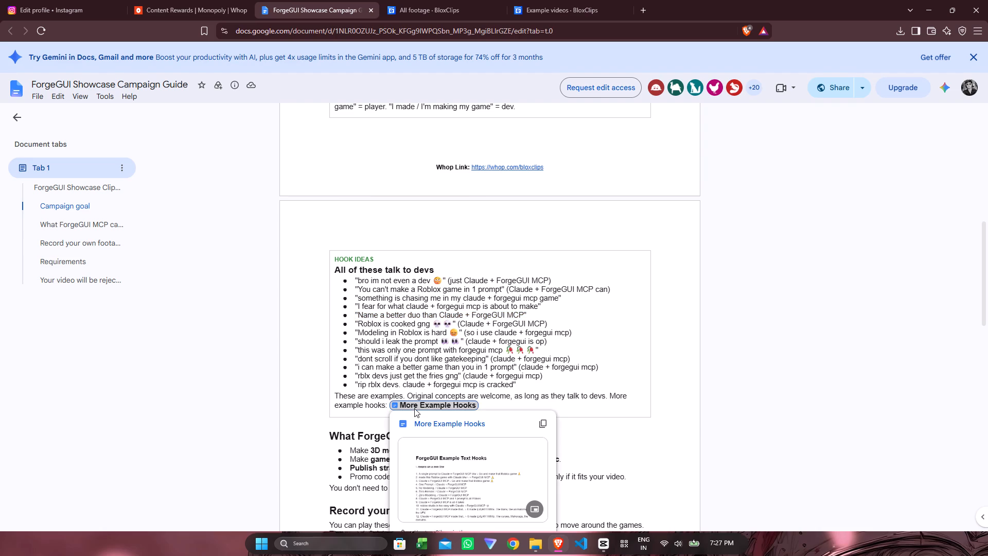
click(426, 424)
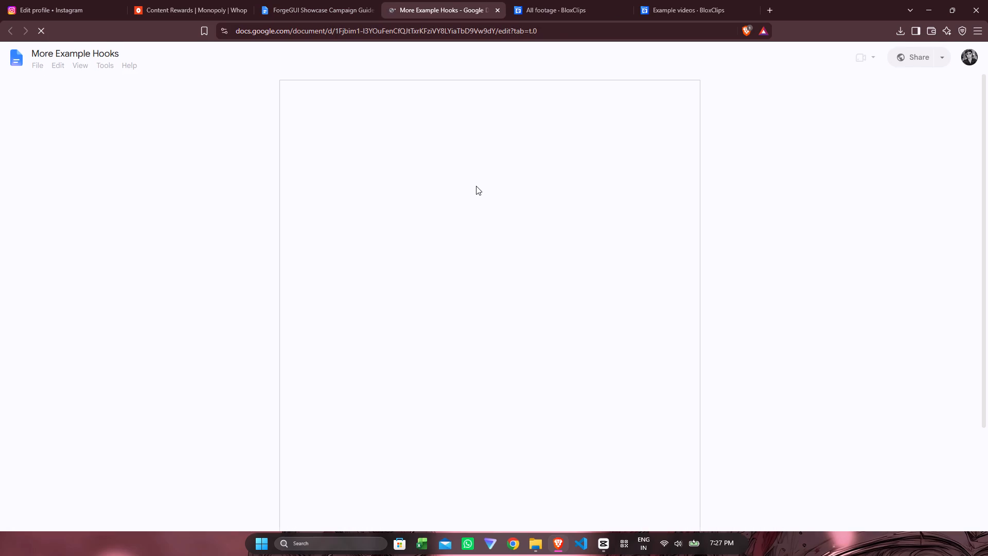
scroll(398, 261, down, 1)
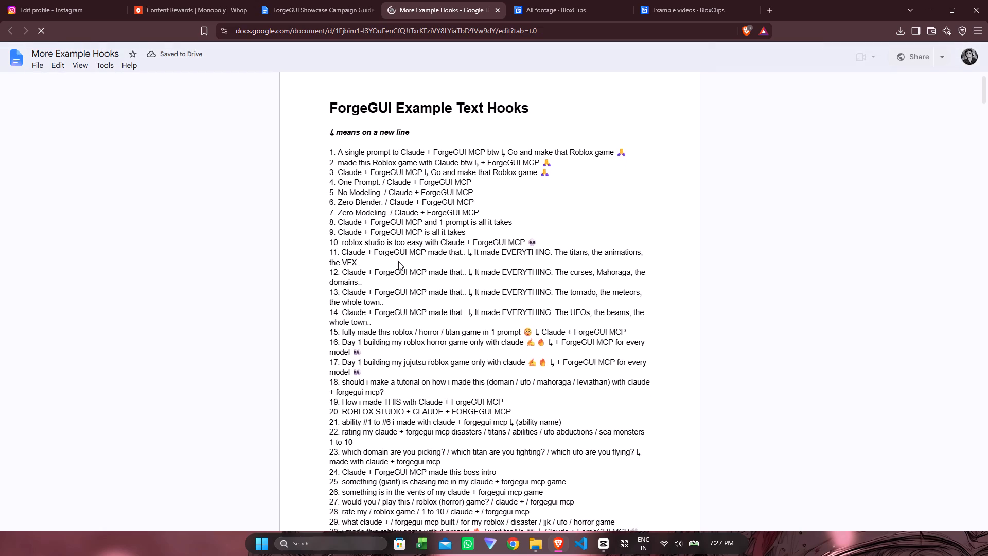
scroll(398, 261, down, 1)
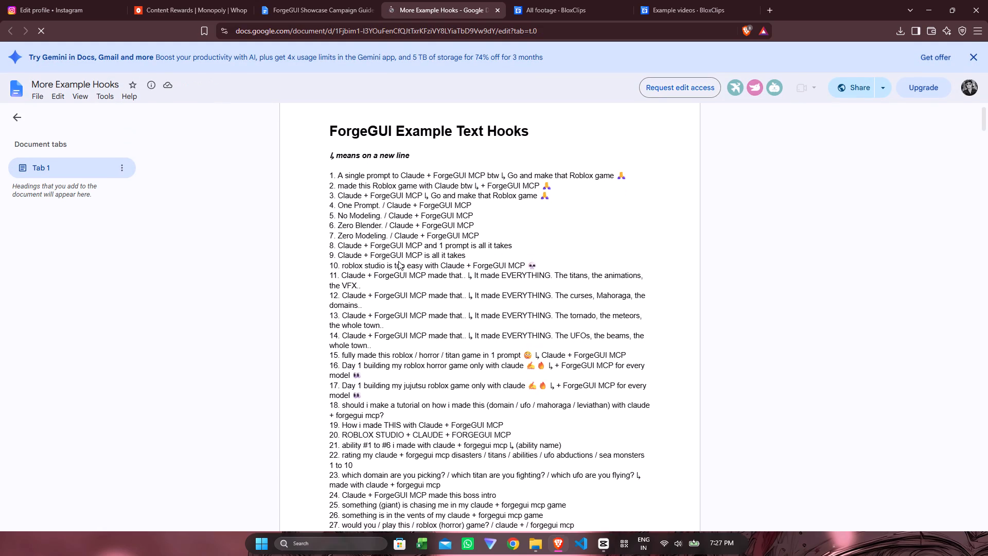
scroll(398, 261, down, 6)
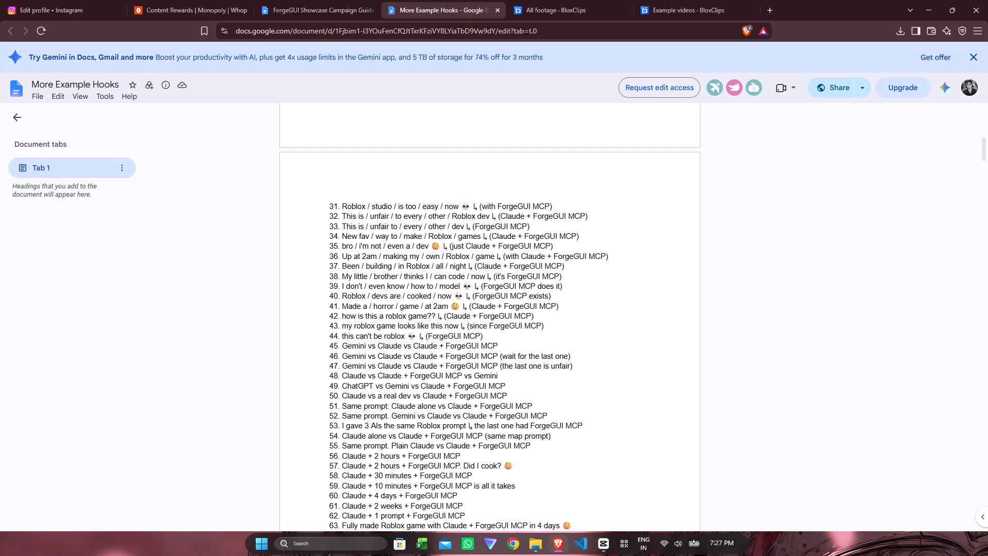
scroll(398, 261, down, 1)
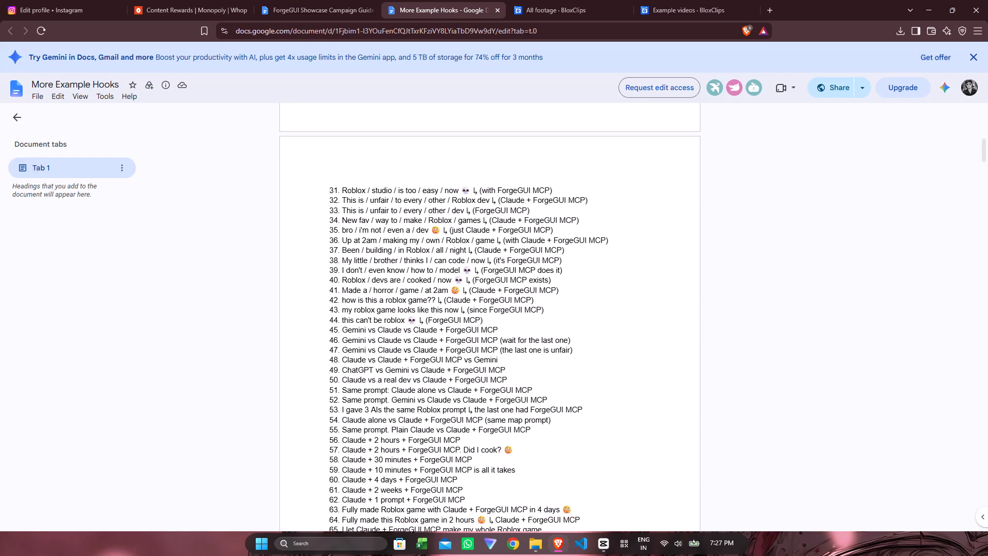
scroll(398, 261, down, 3)
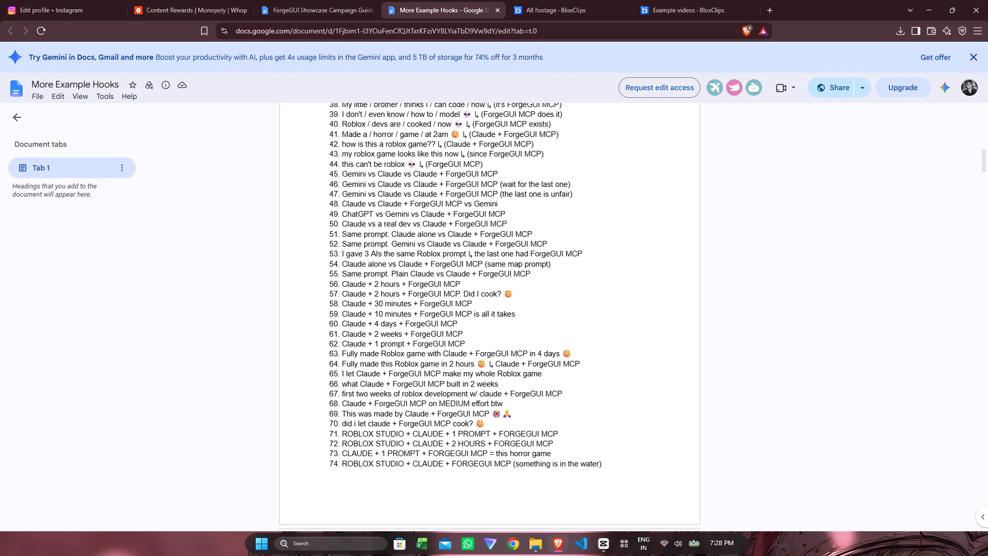
scroll(377, 388, down, 11)
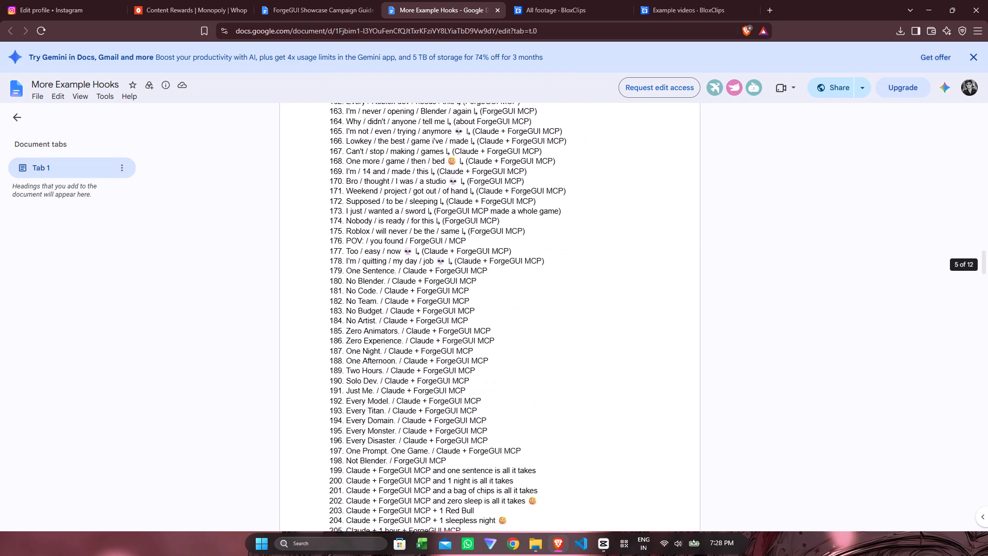
scroll(377, 388, down, 2)
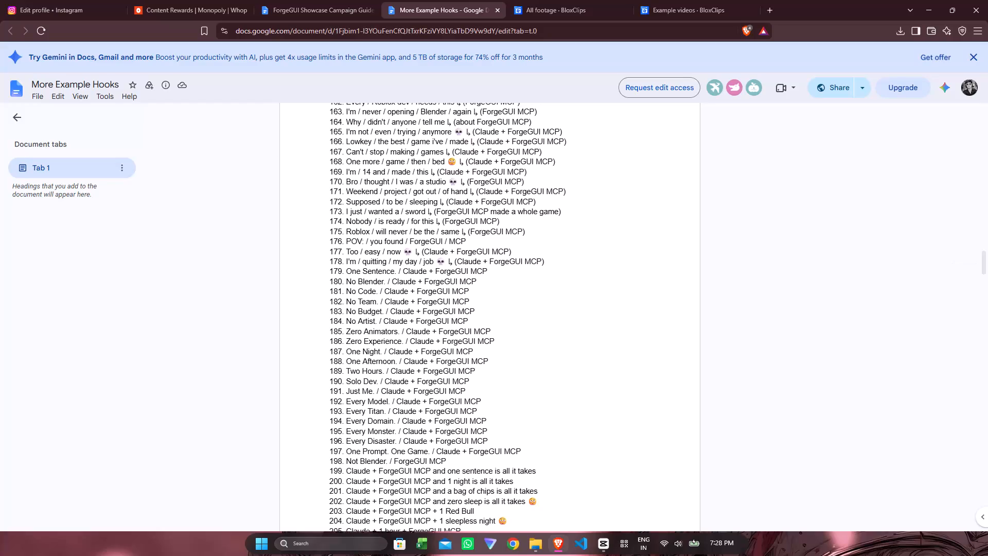
scroll(377, 388, down, 4)
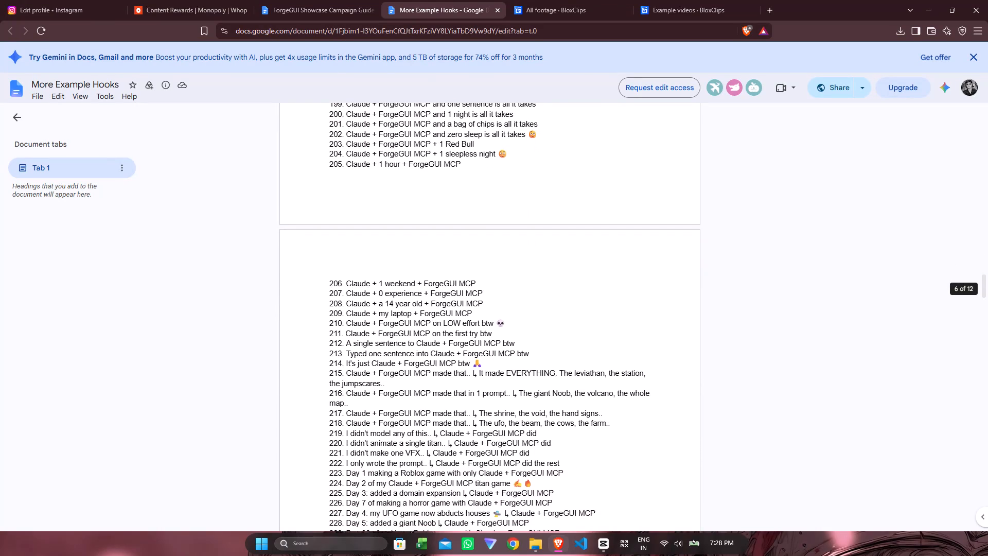
scroll(377, 388, down, 6)
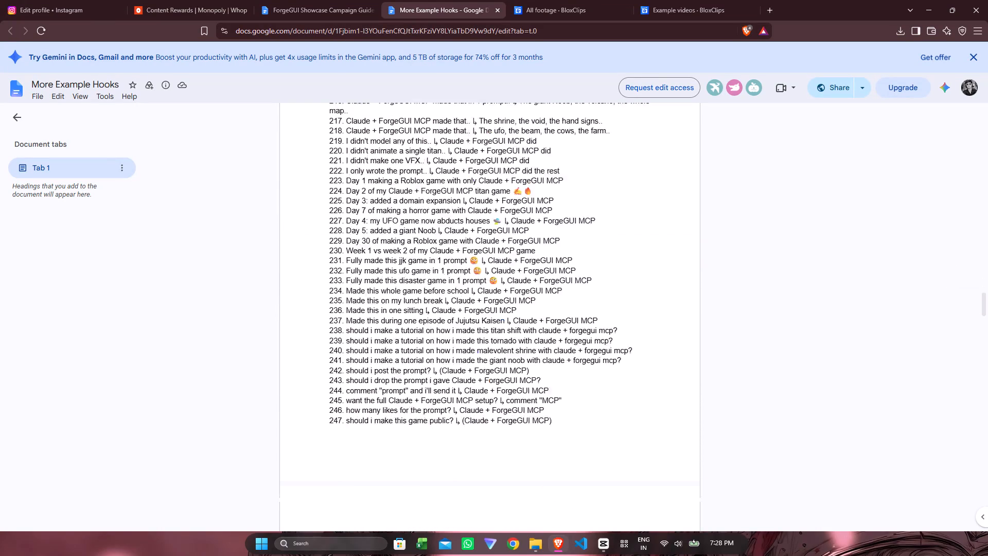
scroll(377, 388, down, 13)
scroll(377, 388, up, 1)
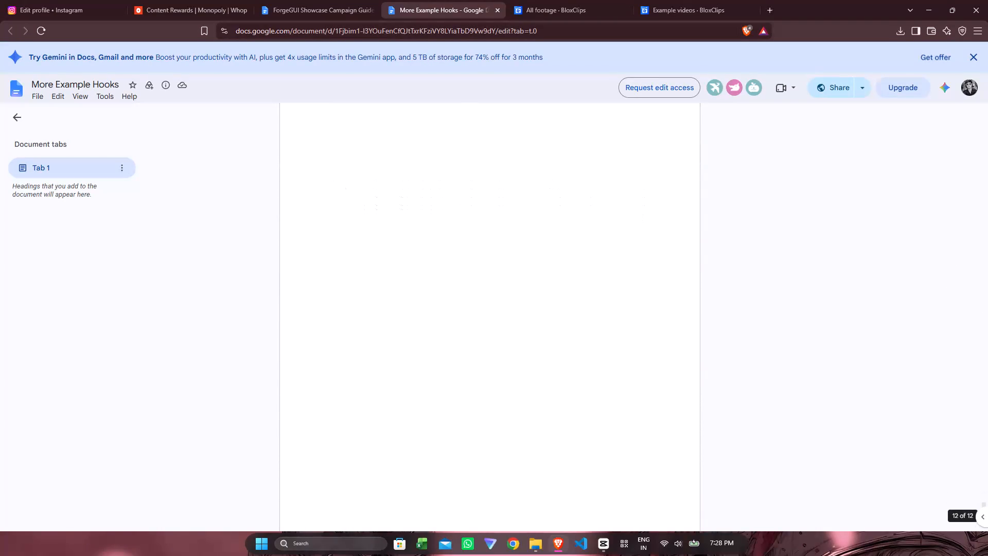
scroll(377, 388, up, 1)
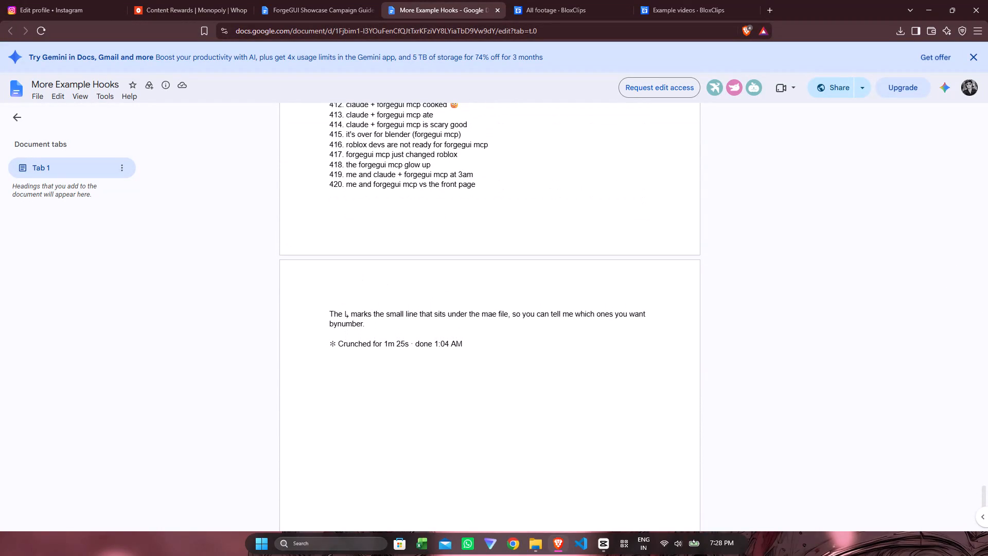
click(571, 2)
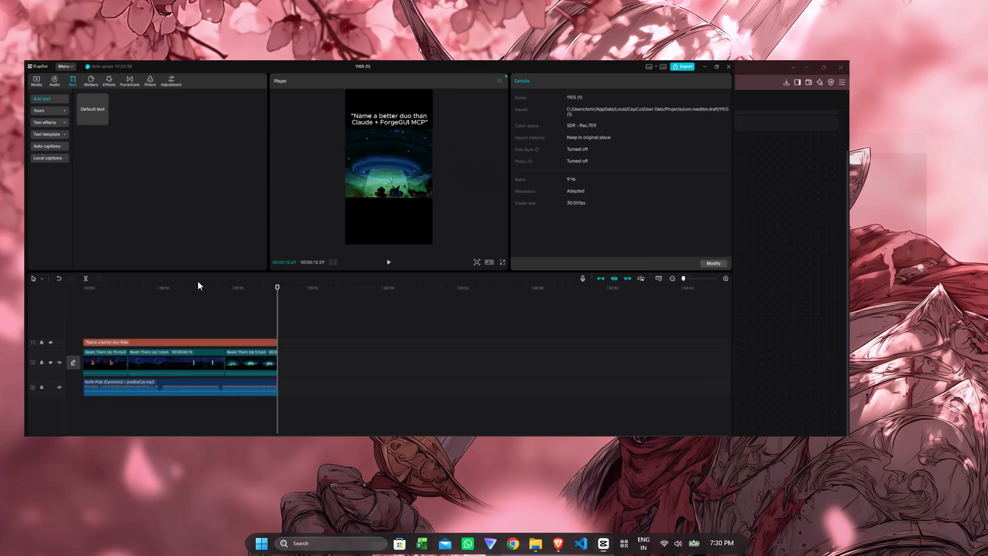
Switch to Brave to recheck the Abyss Station example page, and return to CapCut.
click(483, 247)
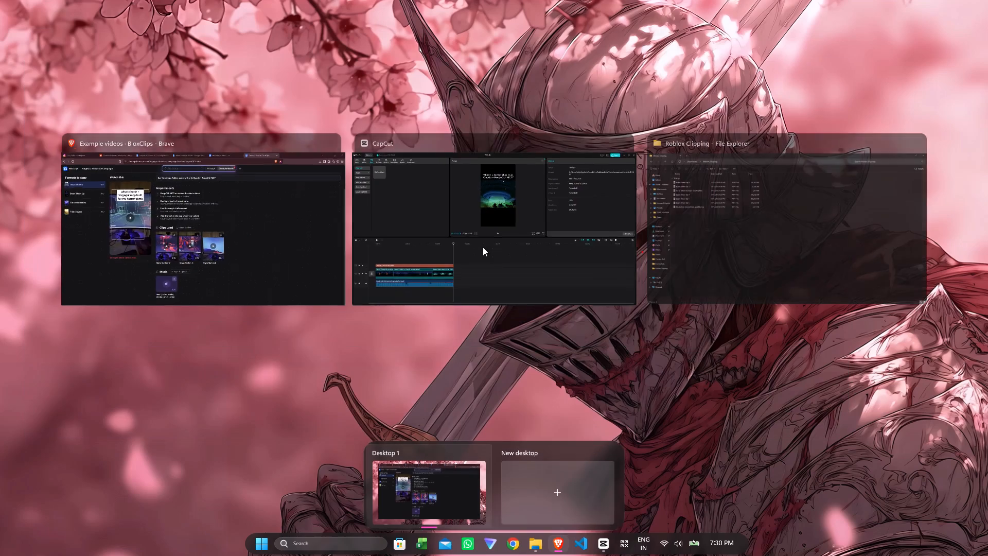
click(517, 227)
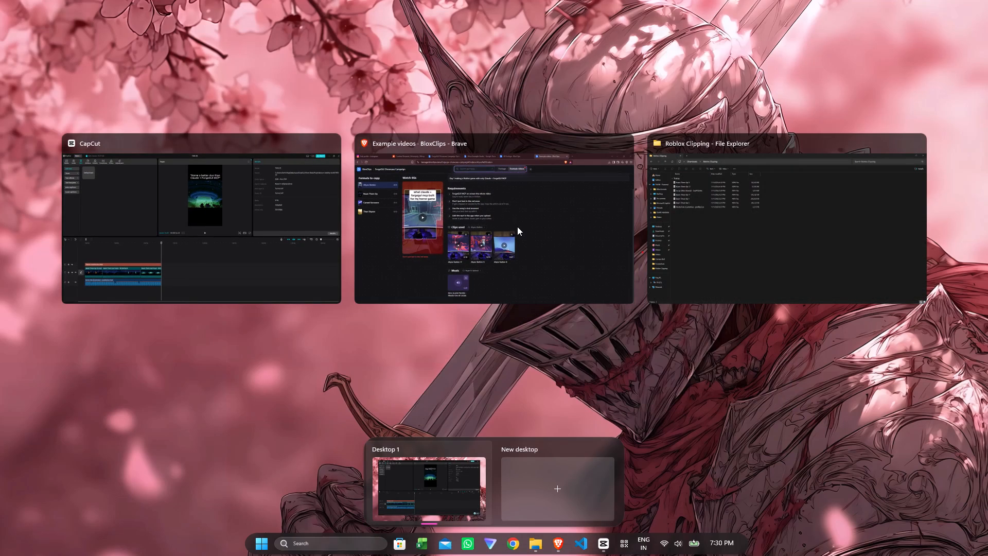
click(306, 226)
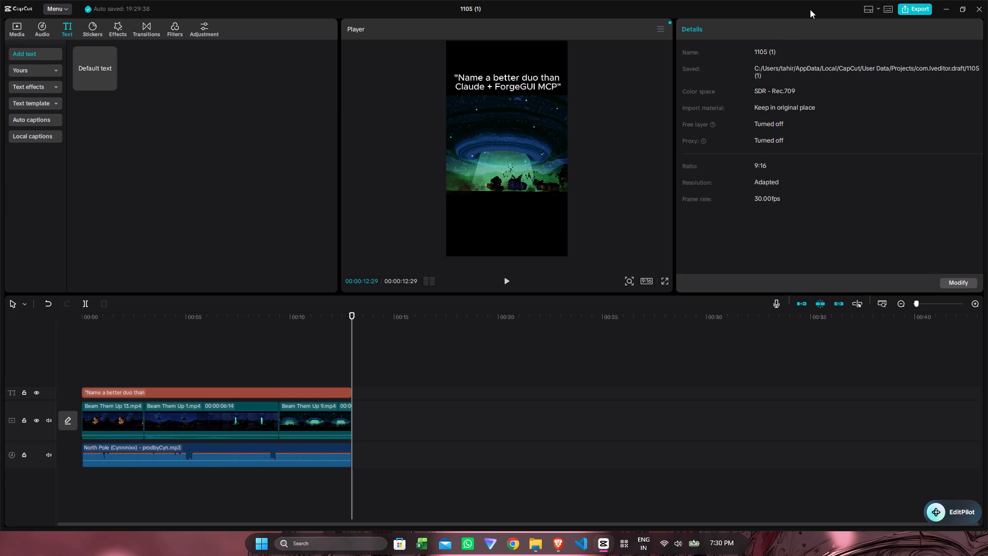
Export the video in 4K with the title "1105 (2)", keeping the recommended bit rate, and dismiss the sharing options.
click(909, 13)
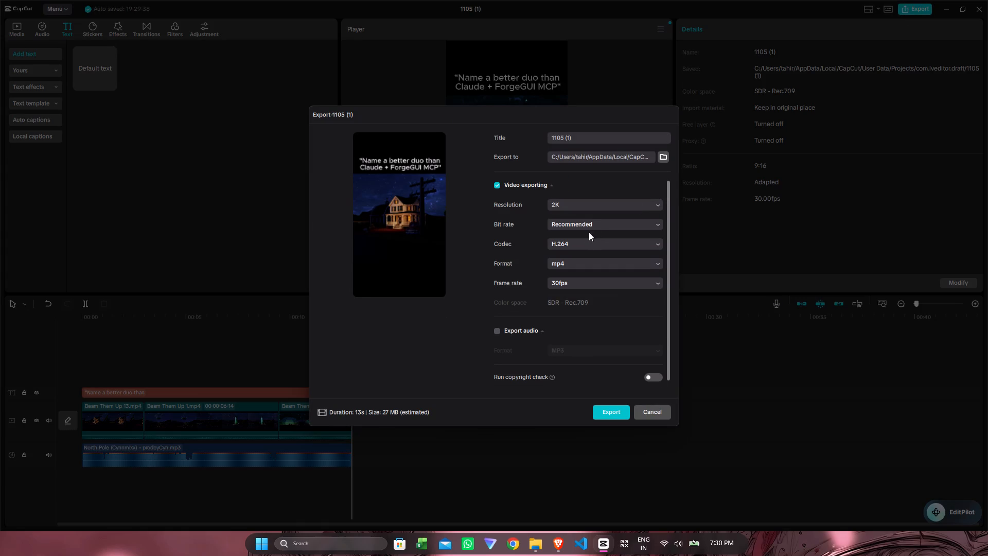
click(636, 204)
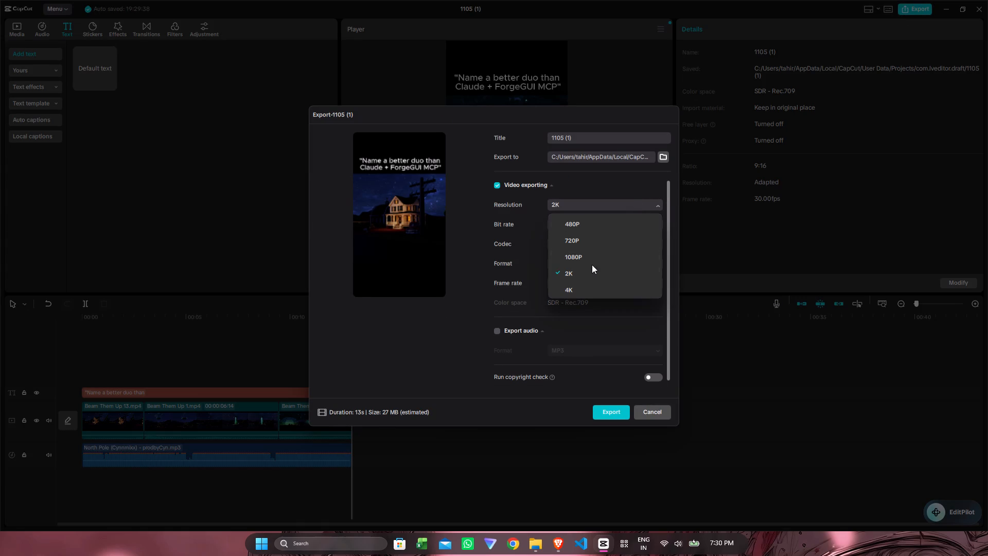
click(580, 288)
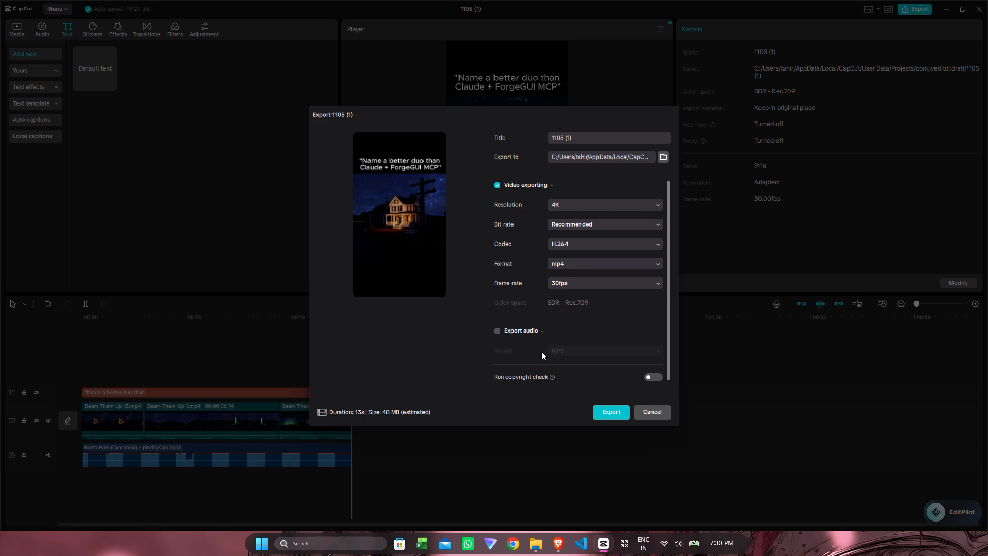
click(573, 136)
key(BackSpace)
key(BackSpace)
key(2)
key(shift+parenright)
click(644, 226)
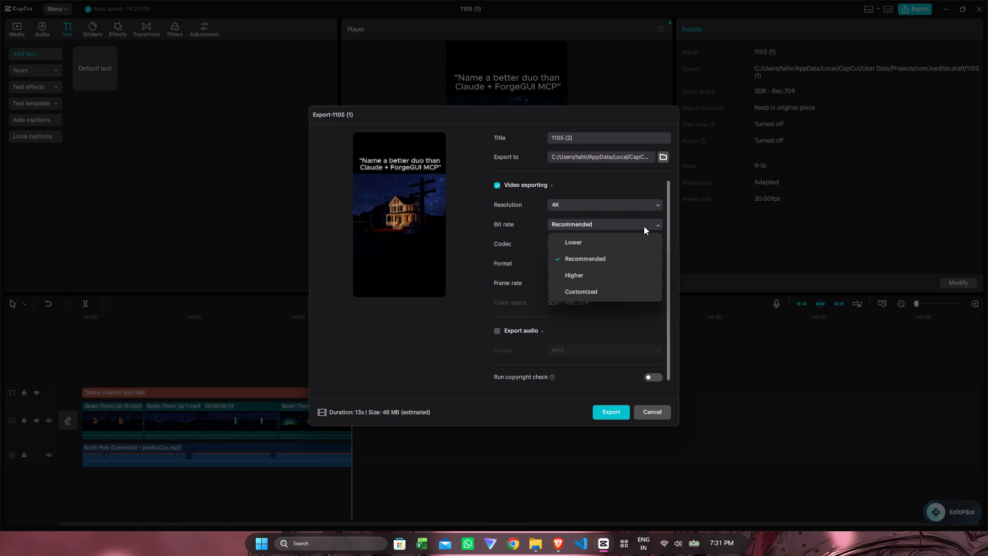
click(644, 226)
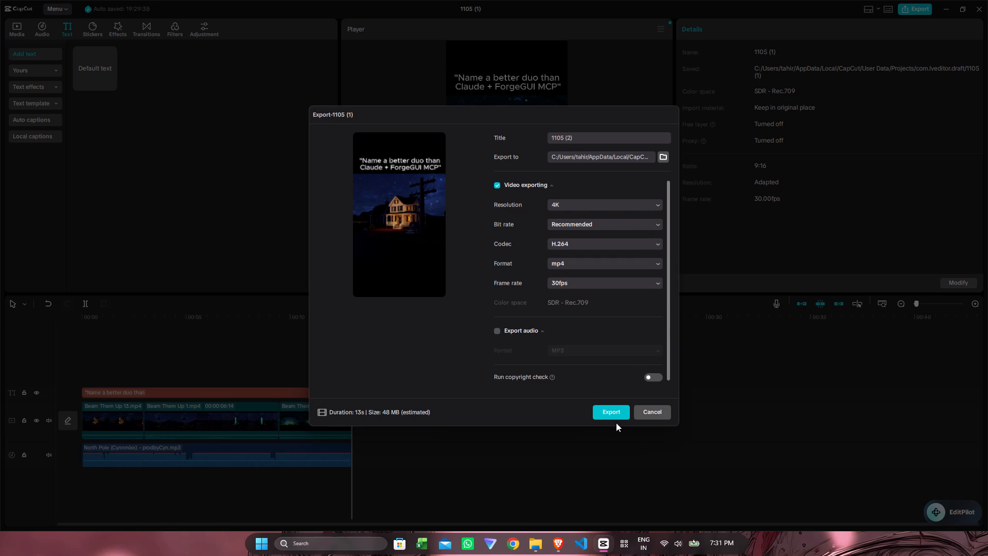
click(609, 407)
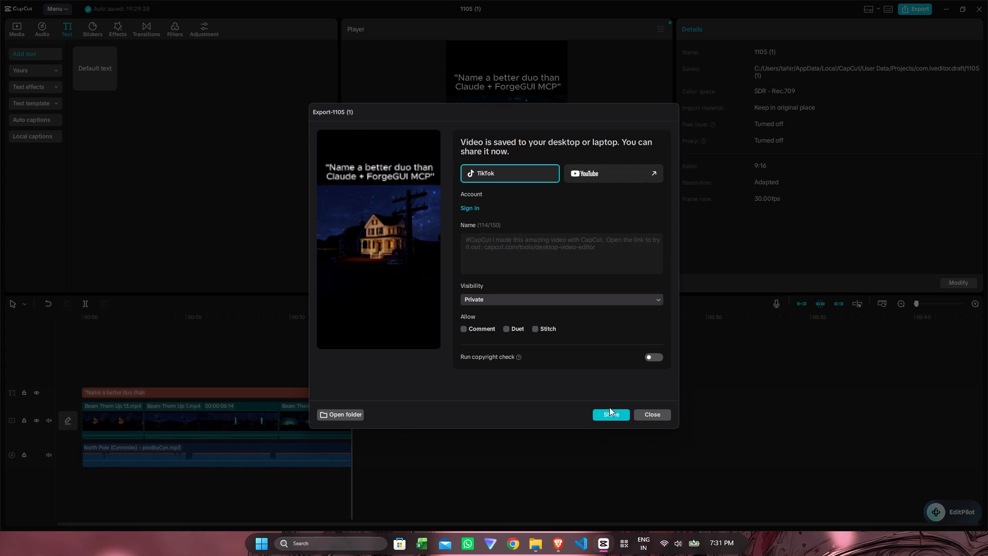
click(657, 418)
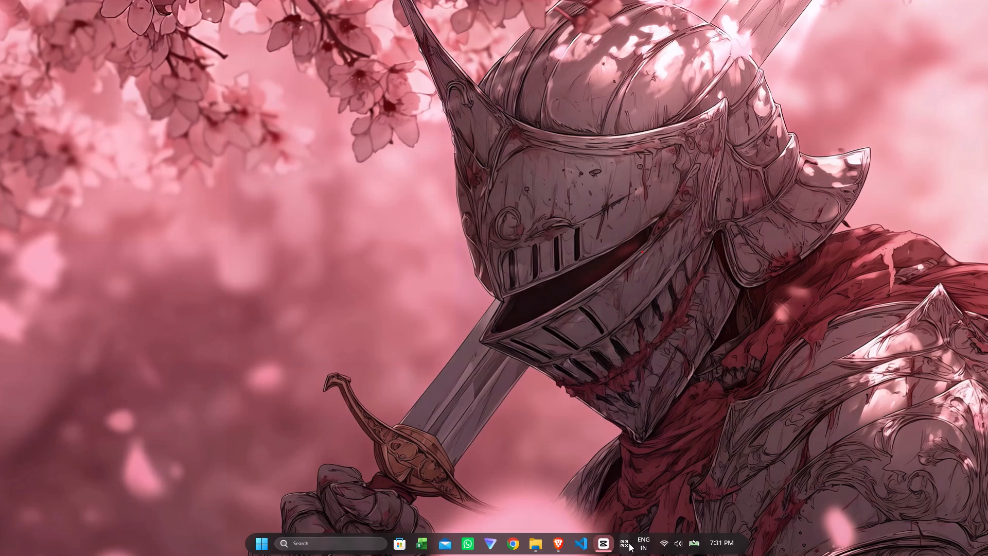
Show the hidden system tray icons.
click(629, 543)
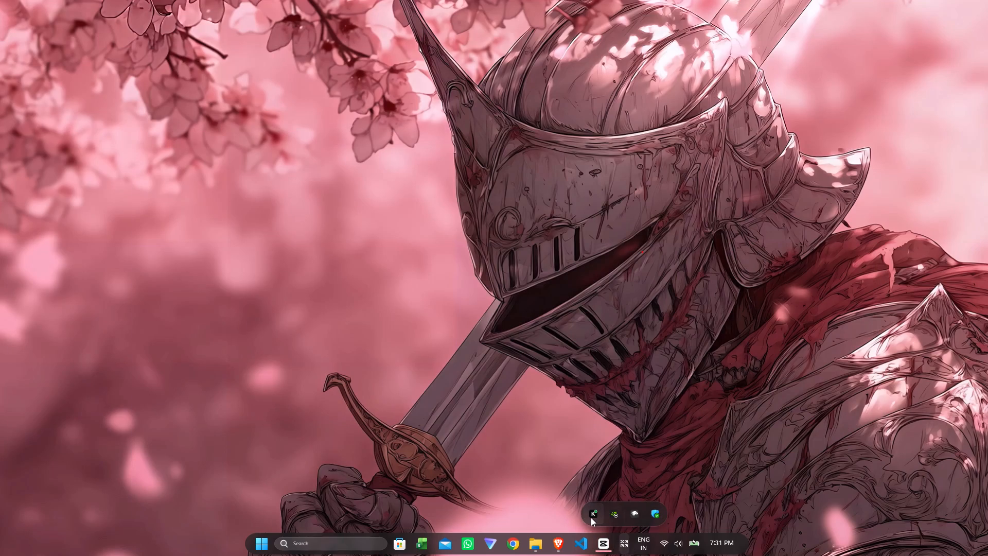
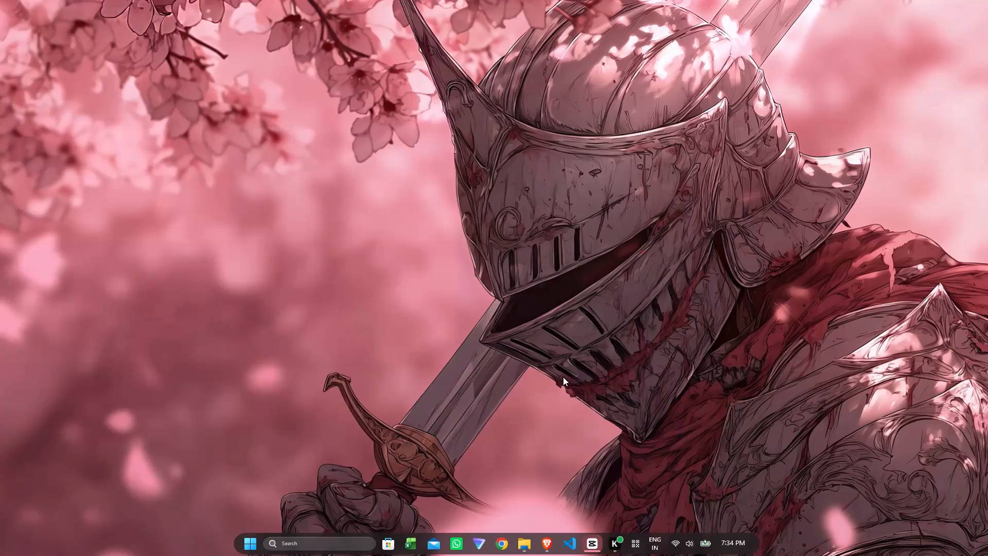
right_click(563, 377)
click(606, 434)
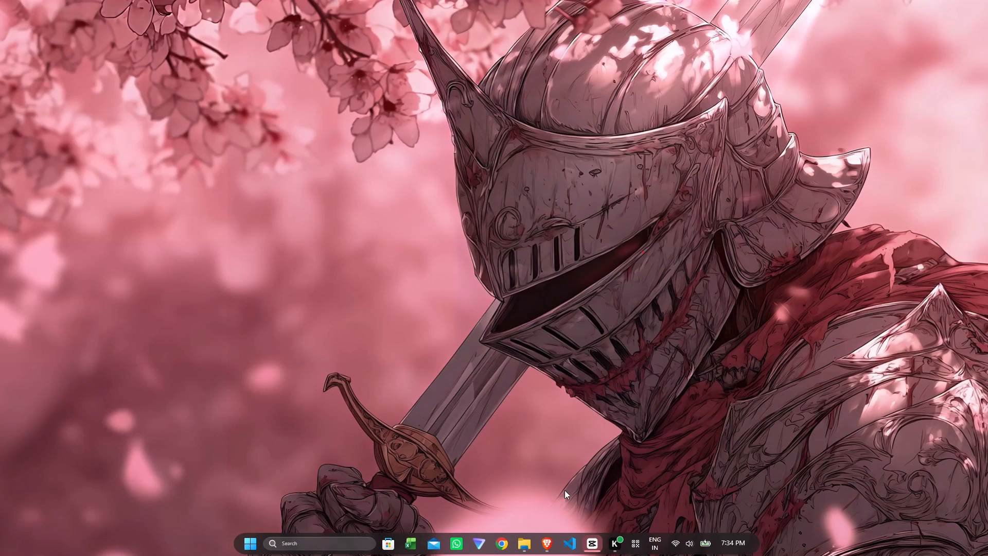